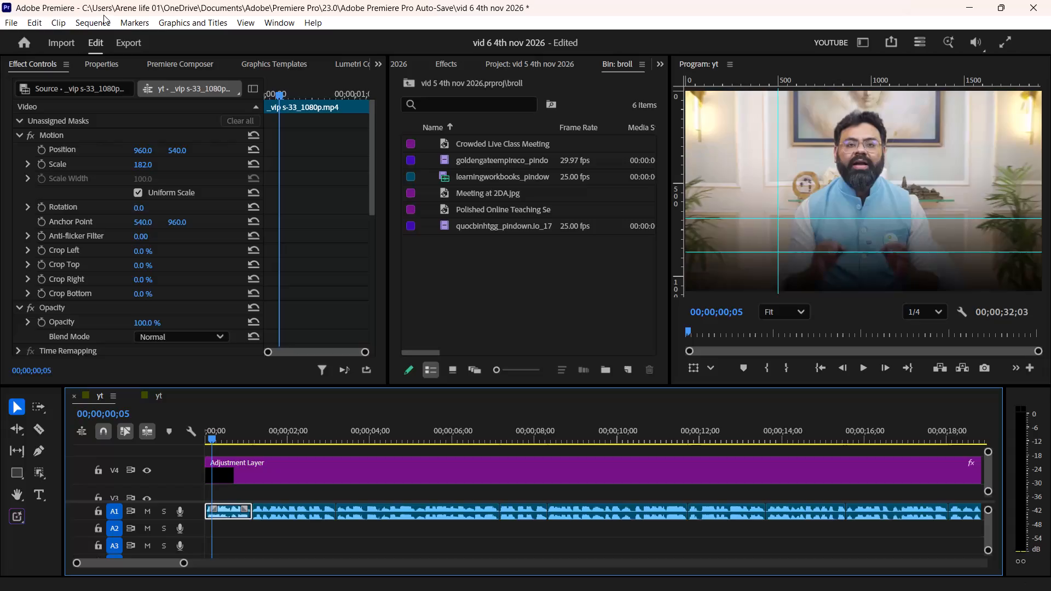
Bring up the export settings for the yt sequence and set the output format to MP3.
{"action": "left_click", "coordinate": [136, 36]}
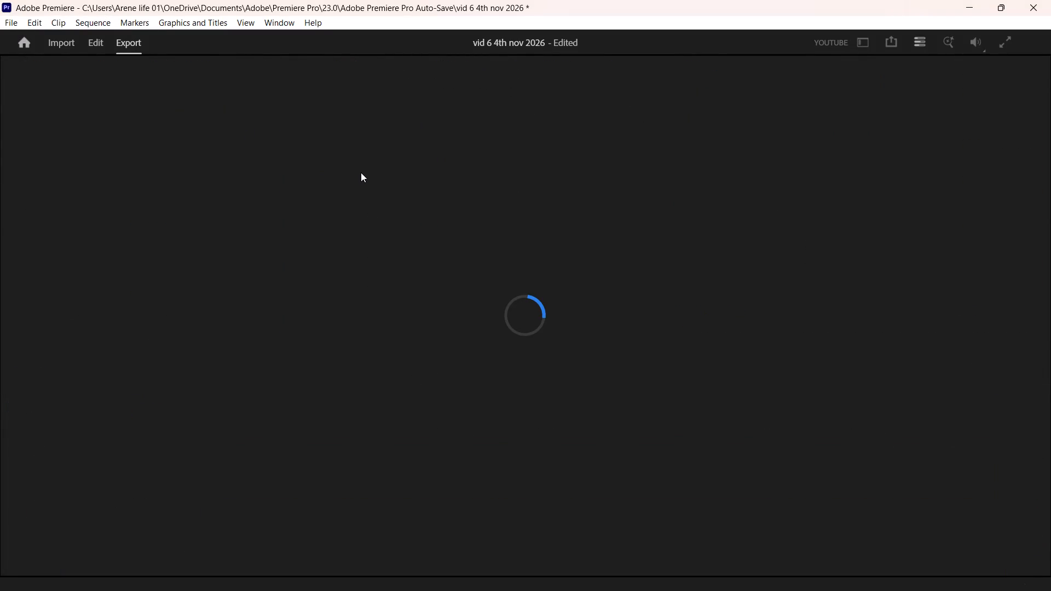
{"action": "left_click", "coordinate": [385, 138]}
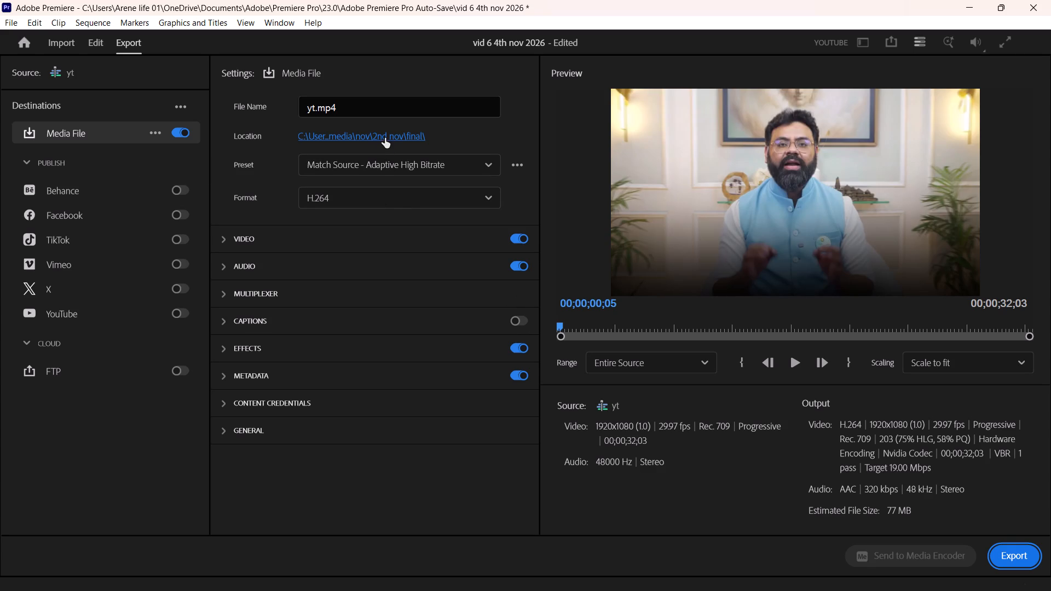
{"action": "left_click", "coordinate": [505, 43]}
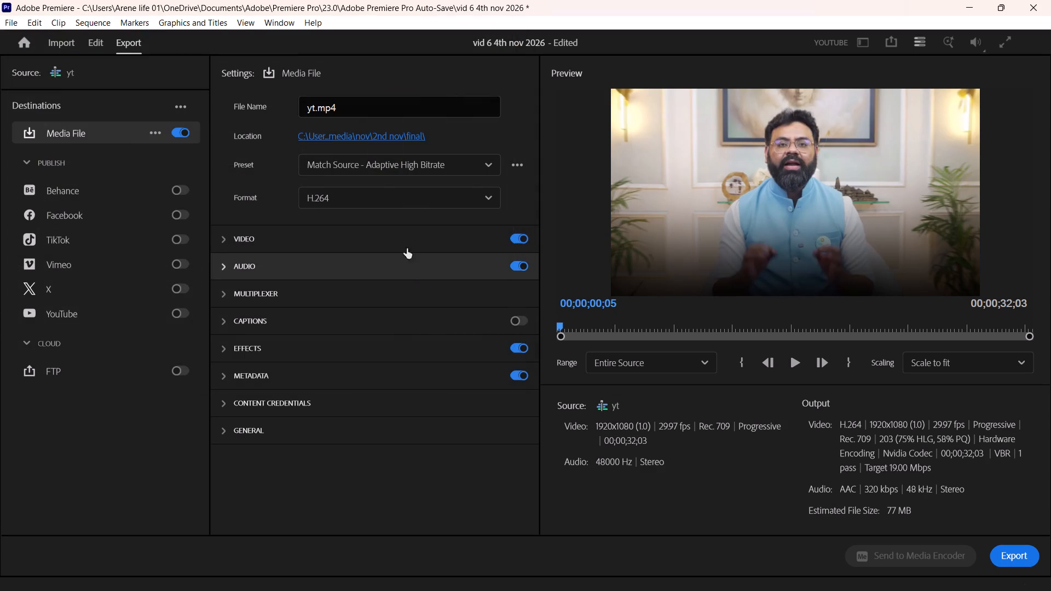
{"action": "left_click", "coordinate": [408, 195]}
{"action": "scroll", "coordinate": [409, 306], "scroll_direction": "down", "scroll_amount": 16}
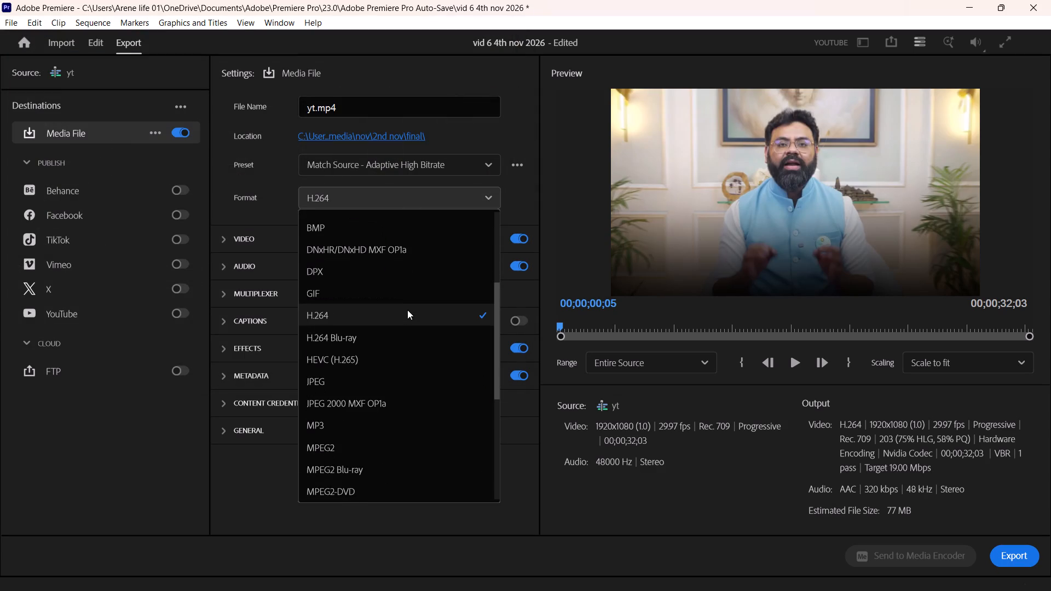
{"action": "left_click", "coordinate": [359, 426]}
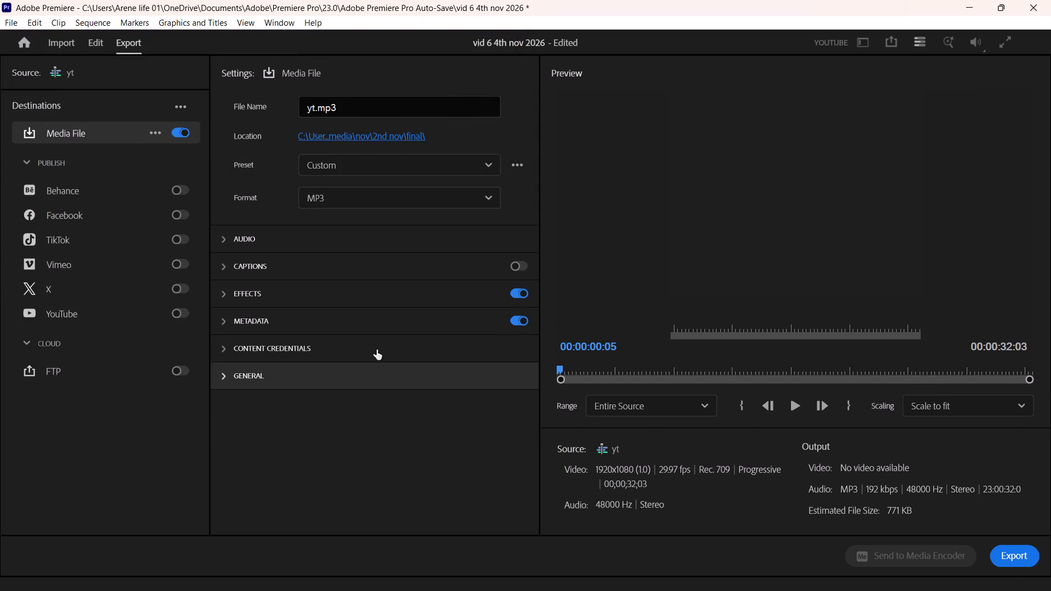
Open the save location chooser for the MP3 export.
{"action": "left_click", "coordinate": [360, 135]}
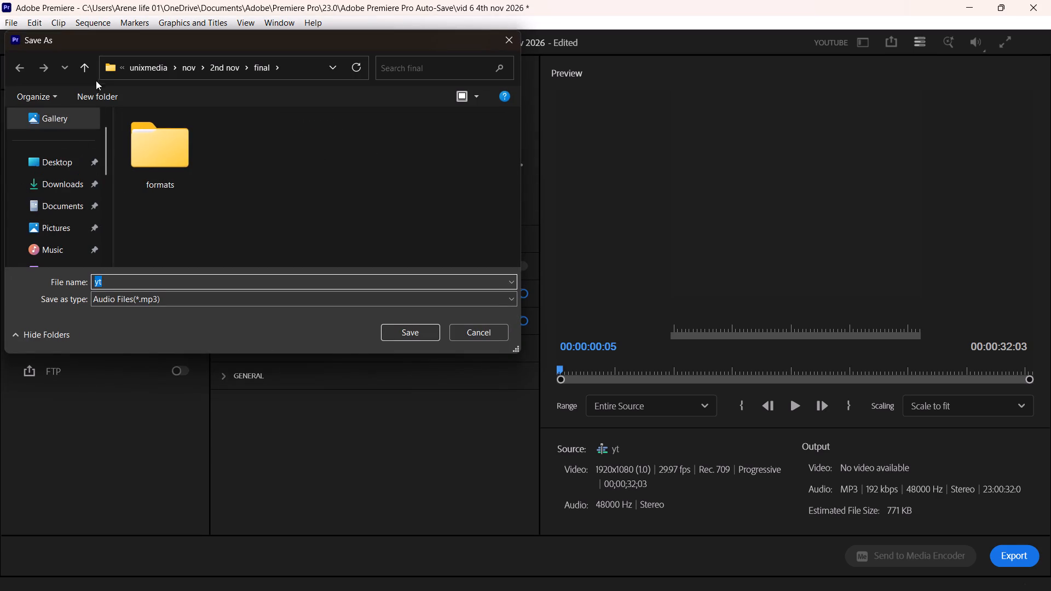
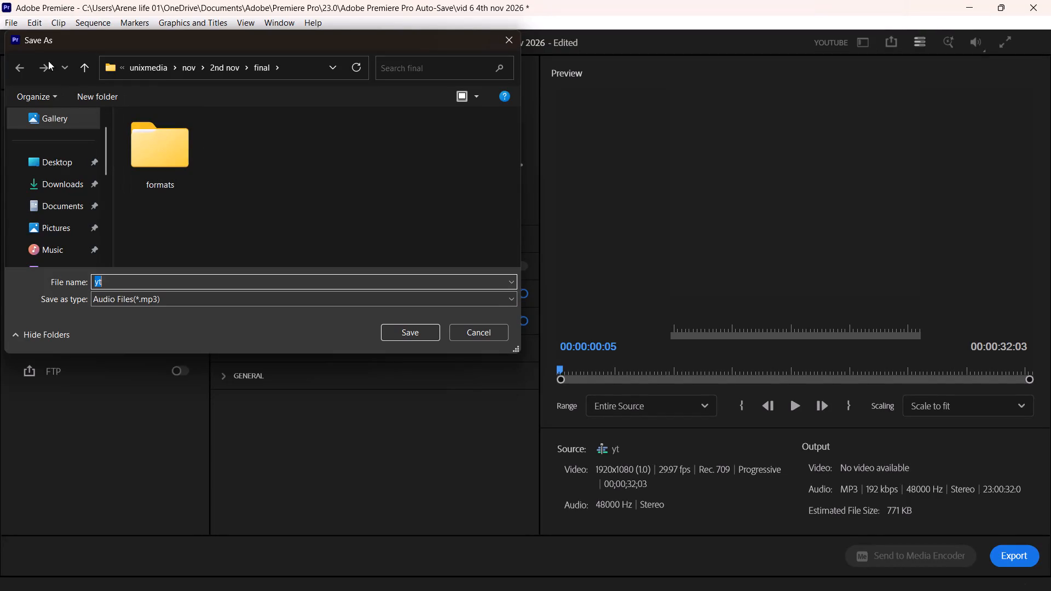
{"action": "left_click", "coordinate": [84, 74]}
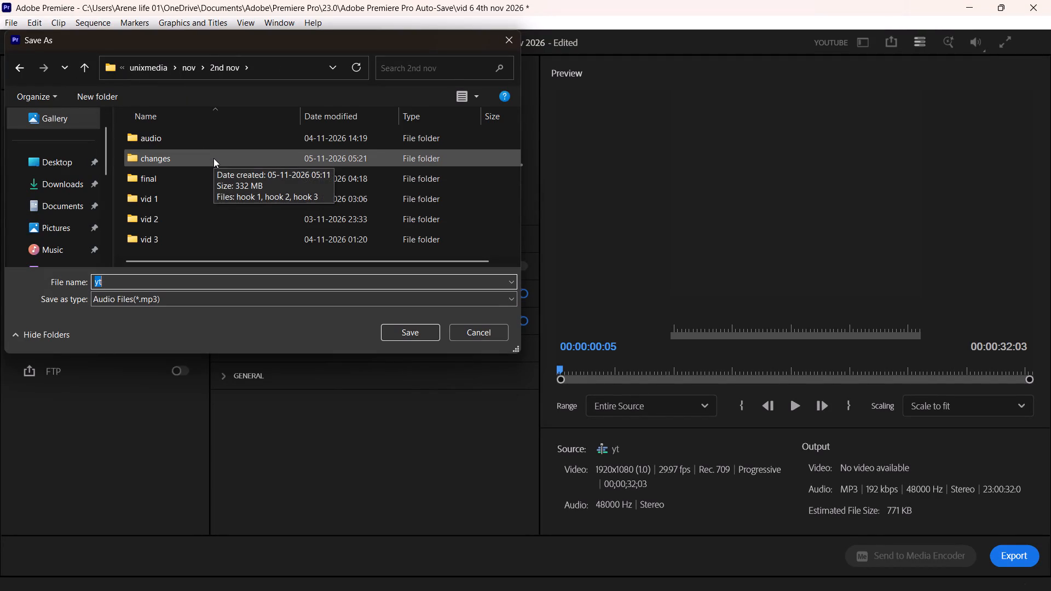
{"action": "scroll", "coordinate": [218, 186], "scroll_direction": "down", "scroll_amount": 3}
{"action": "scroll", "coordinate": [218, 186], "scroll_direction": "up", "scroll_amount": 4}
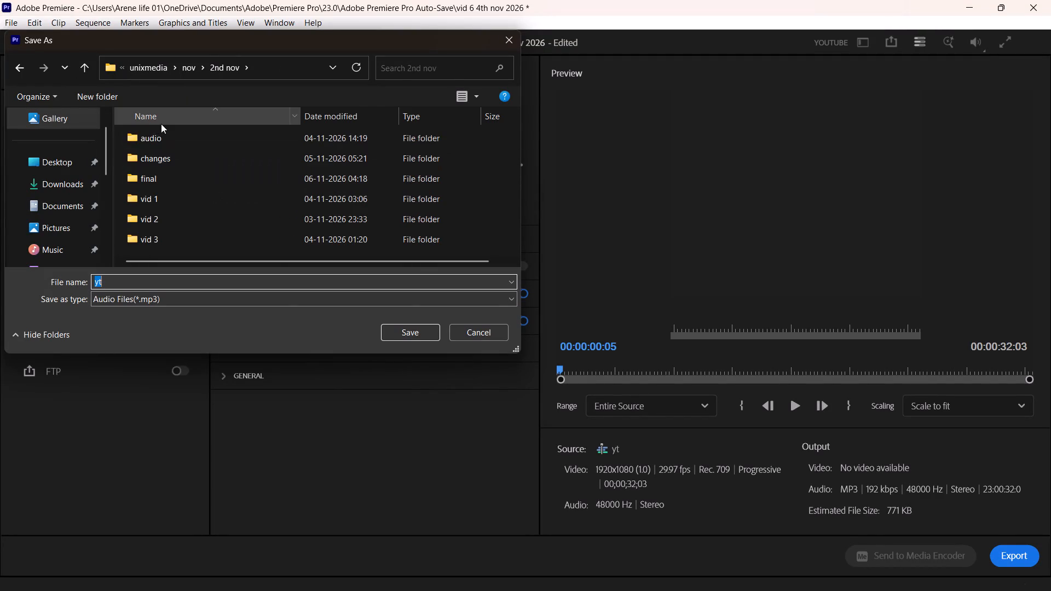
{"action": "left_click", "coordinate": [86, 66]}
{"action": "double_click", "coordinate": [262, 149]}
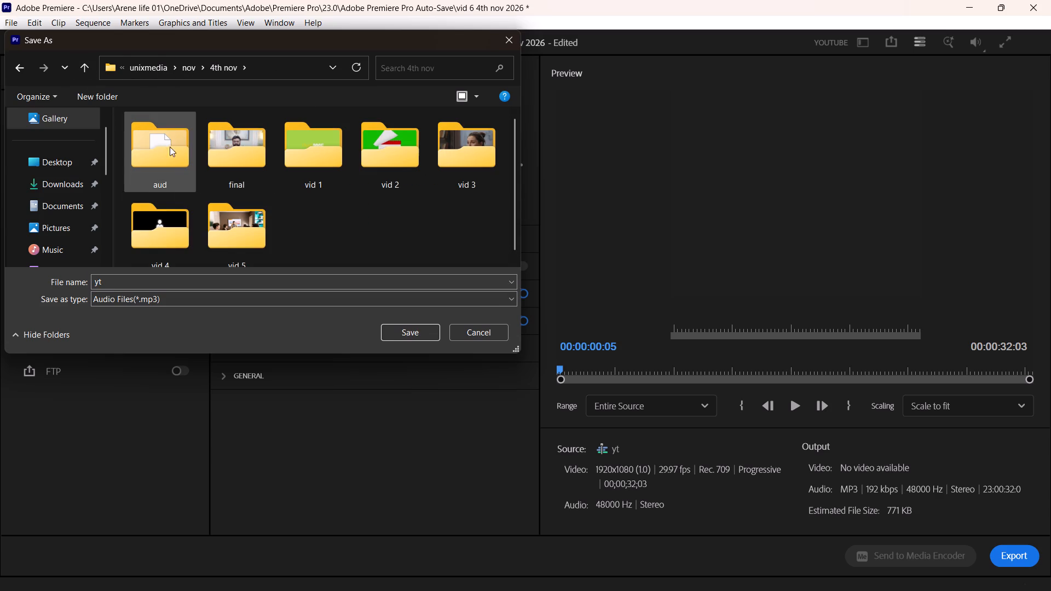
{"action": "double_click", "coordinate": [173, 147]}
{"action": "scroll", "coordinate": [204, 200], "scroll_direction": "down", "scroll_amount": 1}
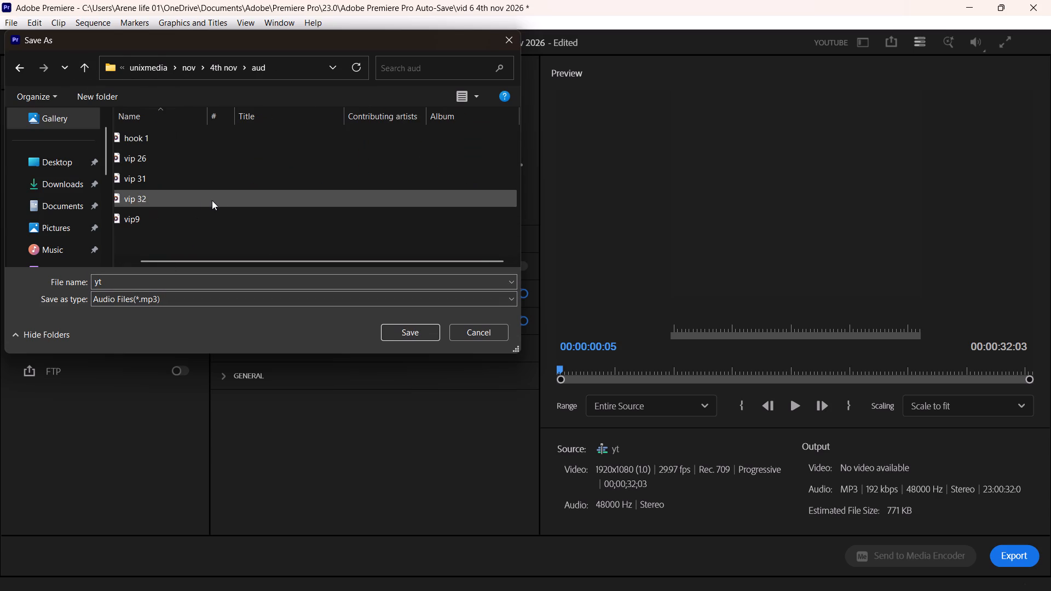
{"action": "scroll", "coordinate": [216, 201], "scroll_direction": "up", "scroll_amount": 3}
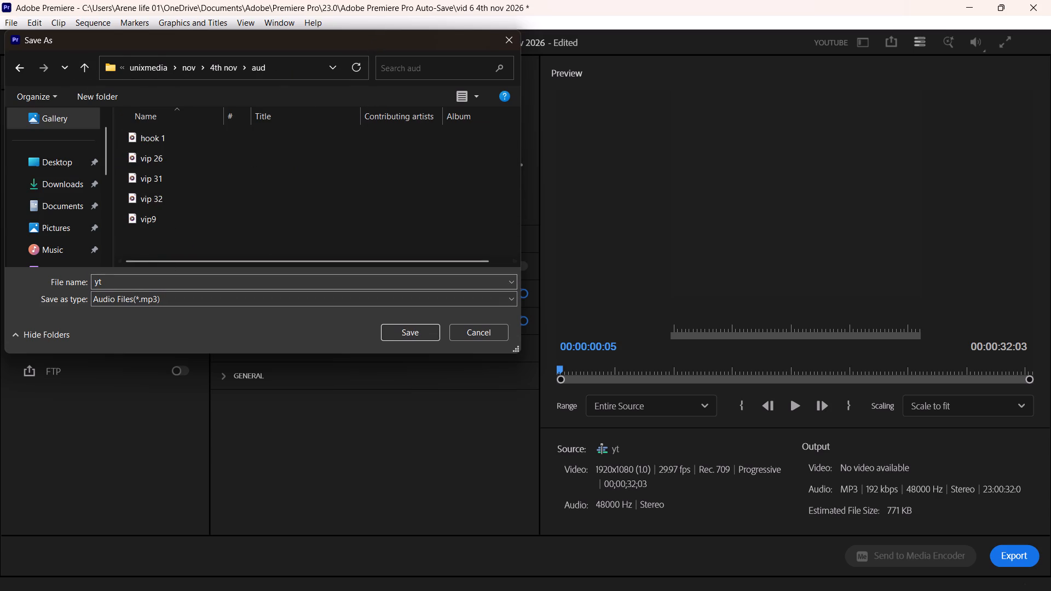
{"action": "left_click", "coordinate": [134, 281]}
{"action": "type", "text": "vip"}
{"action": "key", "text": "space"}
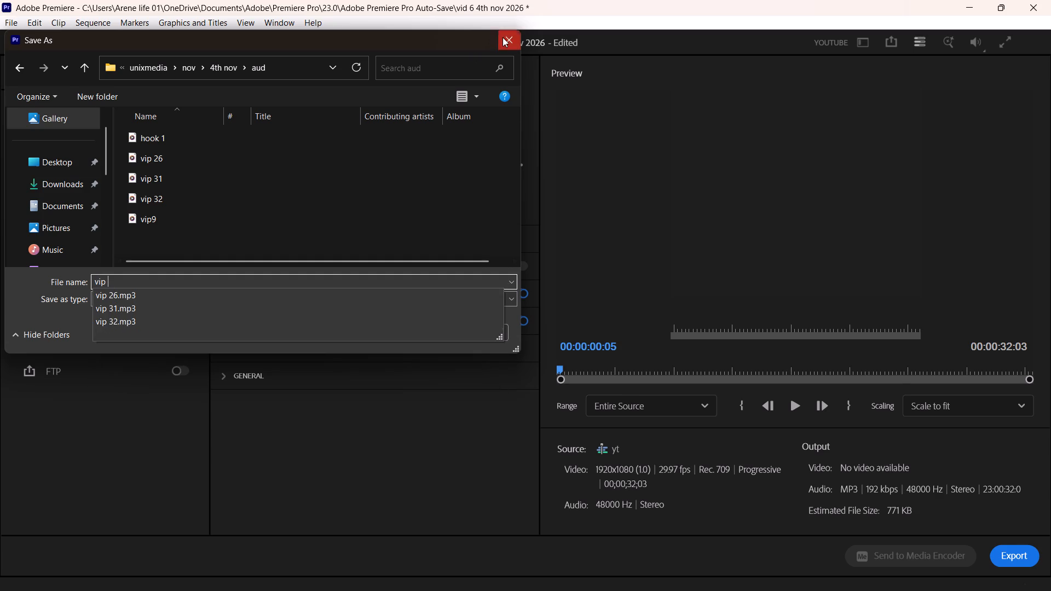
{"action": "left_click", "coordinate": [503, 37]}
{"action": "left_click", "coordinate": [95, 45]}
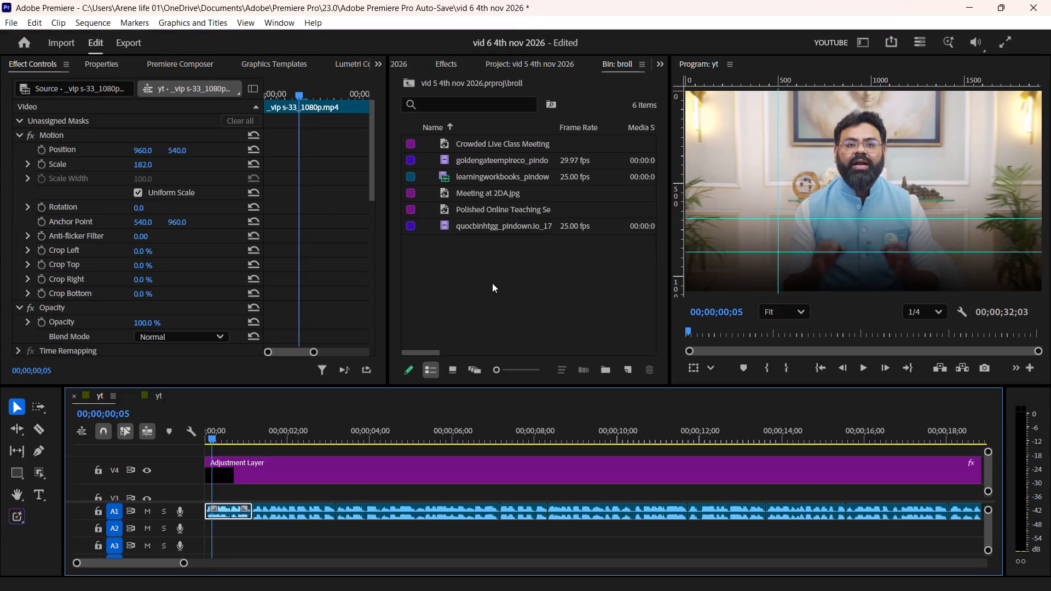
Close the vid 5 4th nov 2026 project panel and its broll bin panel, and return to the vid 6 4th nov 2026 project.
{"action": "scroll", "coordinate": [493, 251], "scroll_direction": "up", "scroll_amount": 3}
{"action": "scroll", "coordinate": [502, 63], "scroll_direction": "up", "scroll_amount": 4}
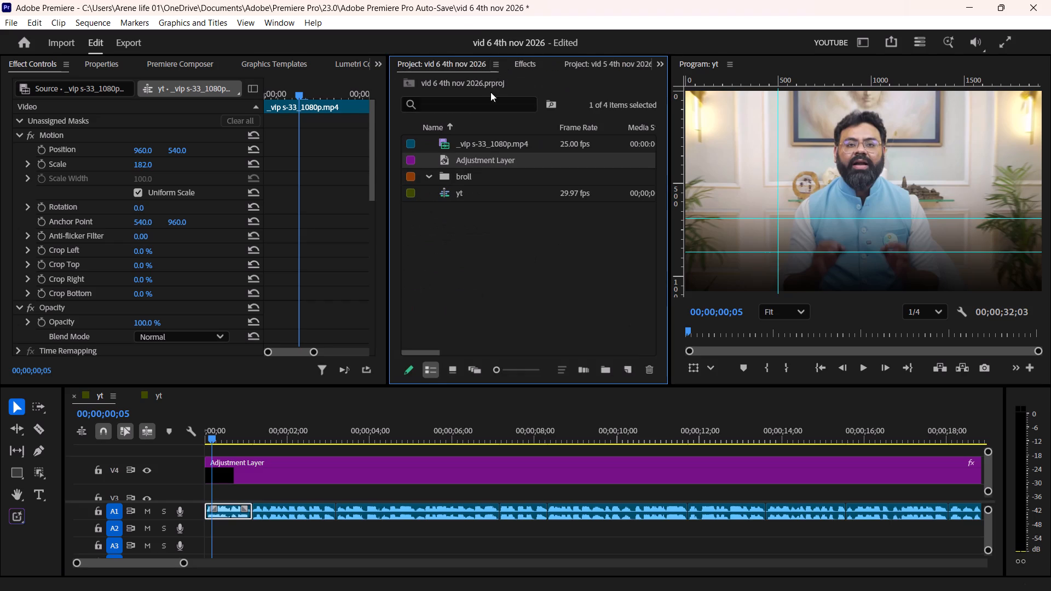
{"action": "left_click", "coordinate": [606, 61]}
{"action": "left_click", "coordinate": [611, 62]}
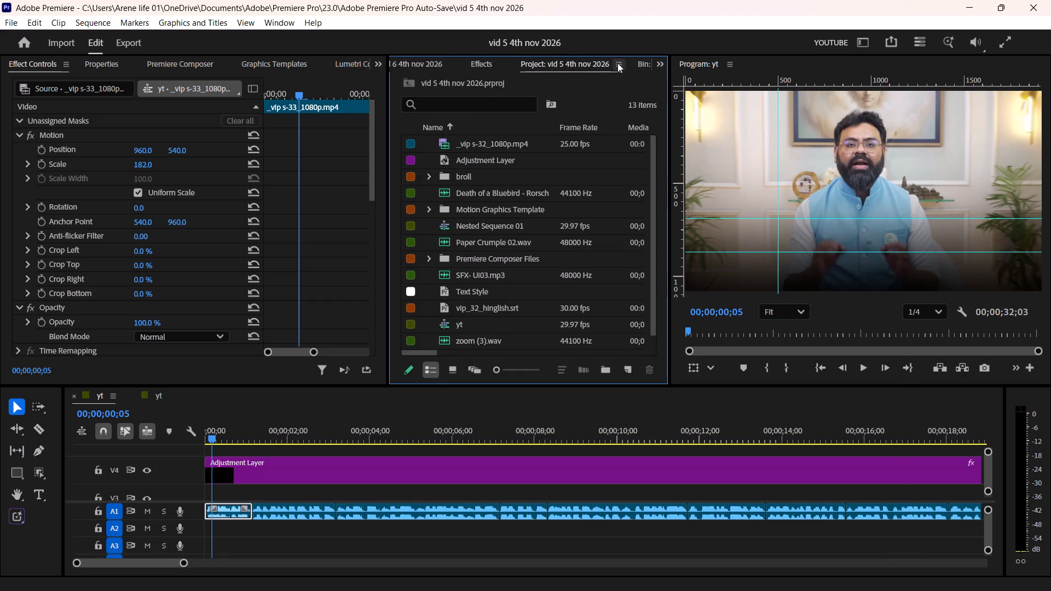
{"action": "left_click", "coordinate": [617, 63]}
{"action": "left_click", "coordinate": [642, 65]}
{"action": "left_click", "coordinate": [604, 65]}
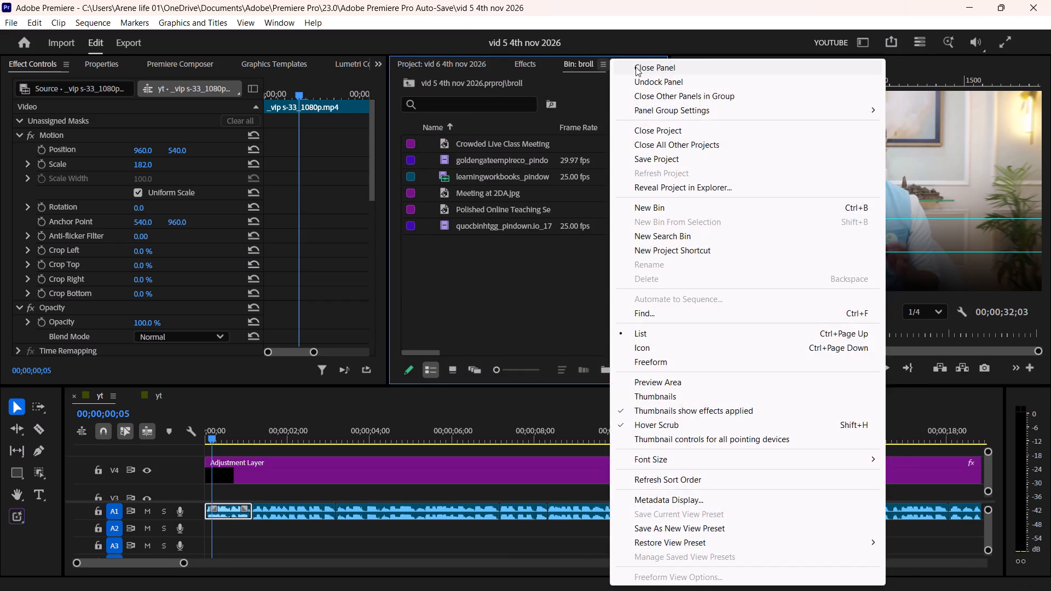
{"action": "left_click", "coordinate": [636, 67]}
{"action": "left_click", "coordinate": [461, 63]}
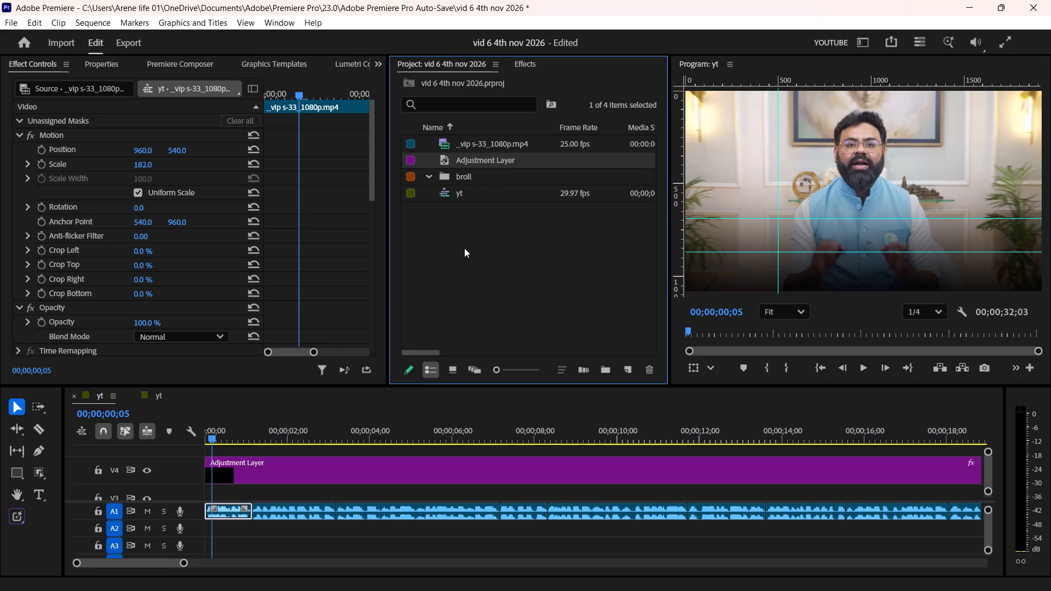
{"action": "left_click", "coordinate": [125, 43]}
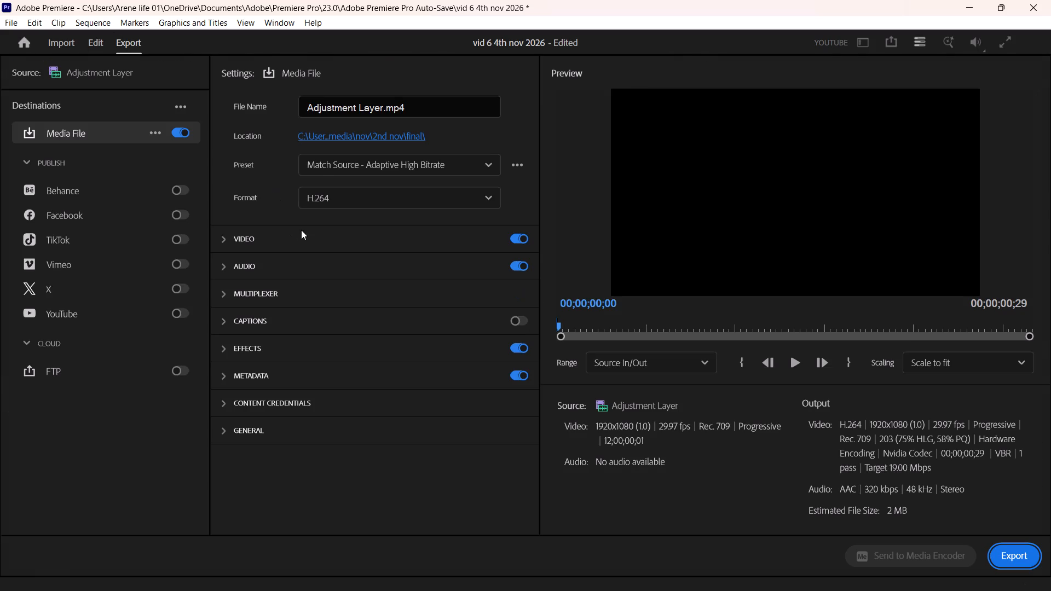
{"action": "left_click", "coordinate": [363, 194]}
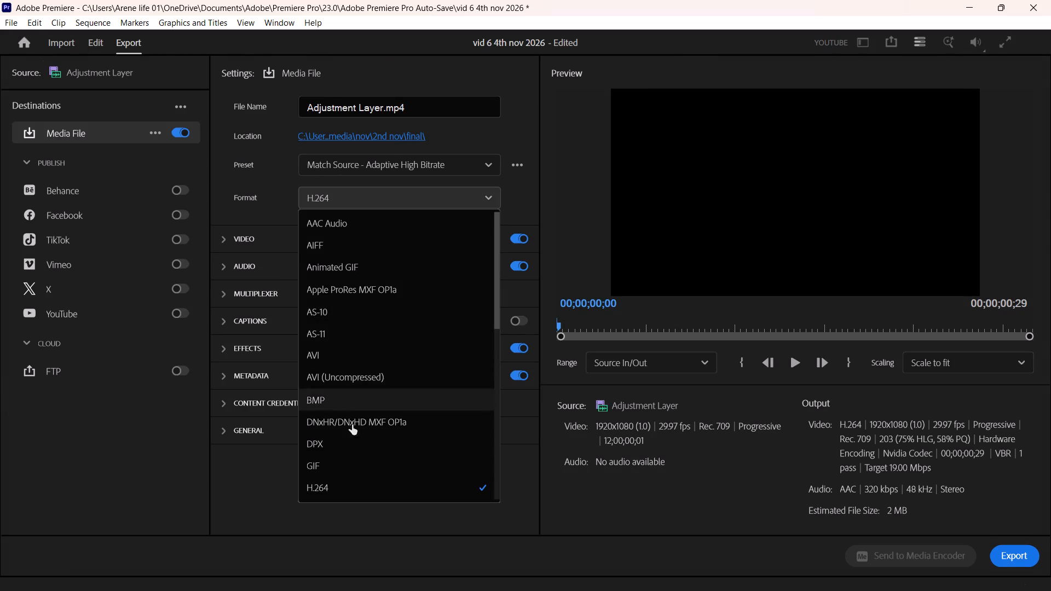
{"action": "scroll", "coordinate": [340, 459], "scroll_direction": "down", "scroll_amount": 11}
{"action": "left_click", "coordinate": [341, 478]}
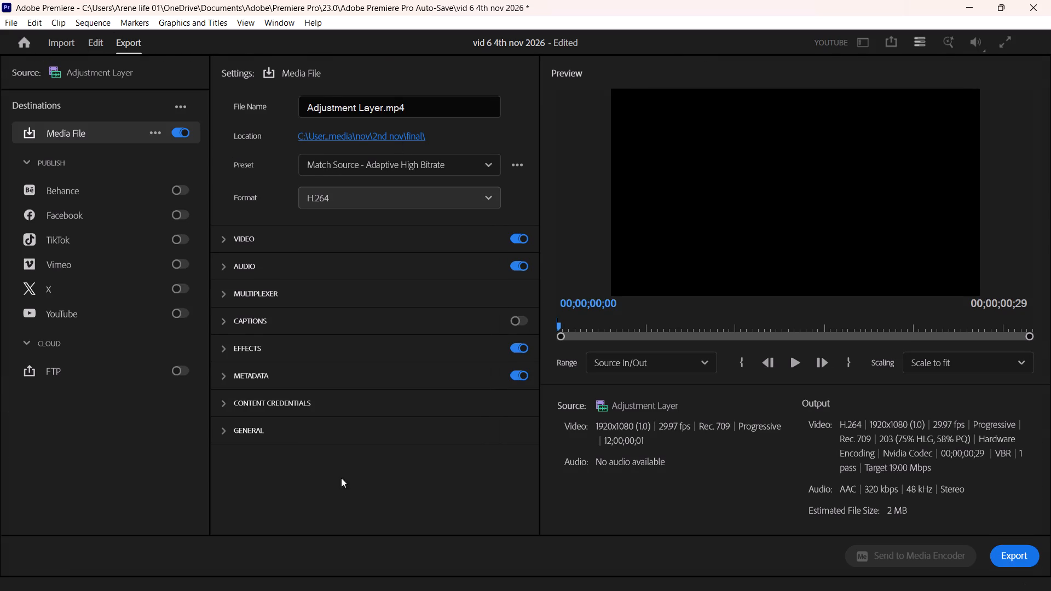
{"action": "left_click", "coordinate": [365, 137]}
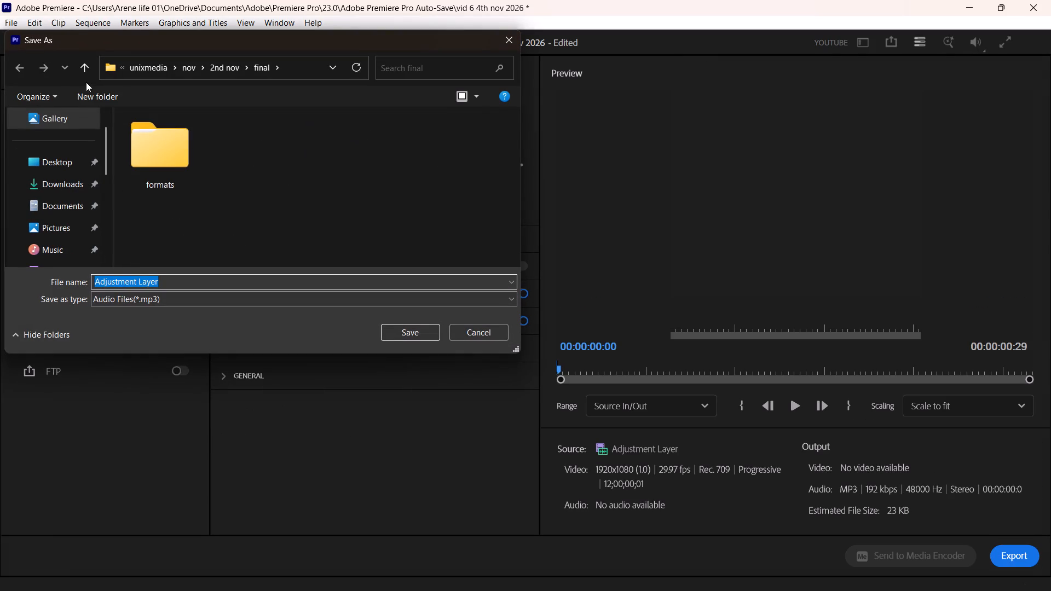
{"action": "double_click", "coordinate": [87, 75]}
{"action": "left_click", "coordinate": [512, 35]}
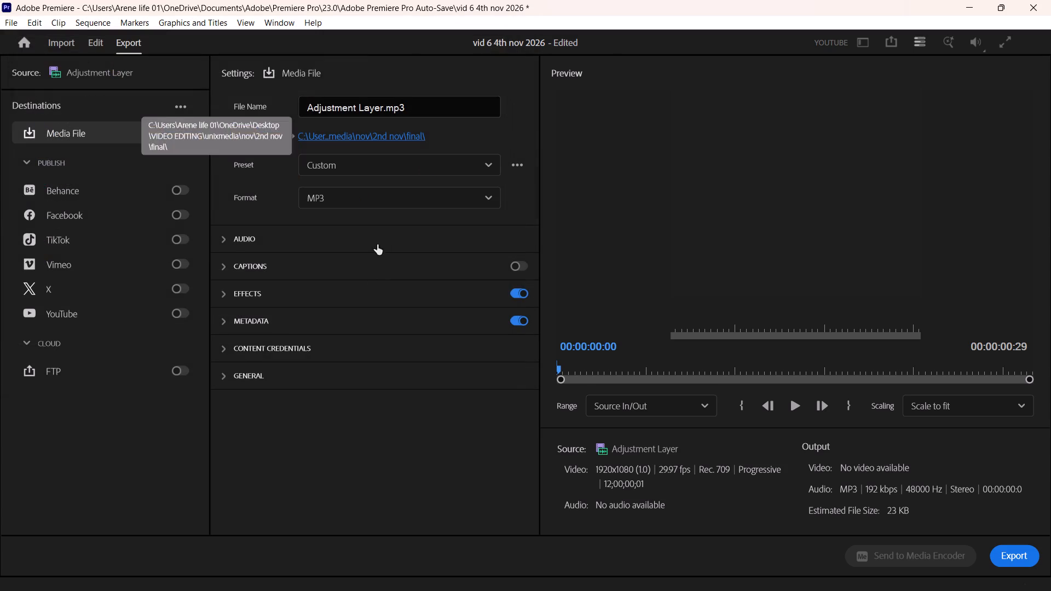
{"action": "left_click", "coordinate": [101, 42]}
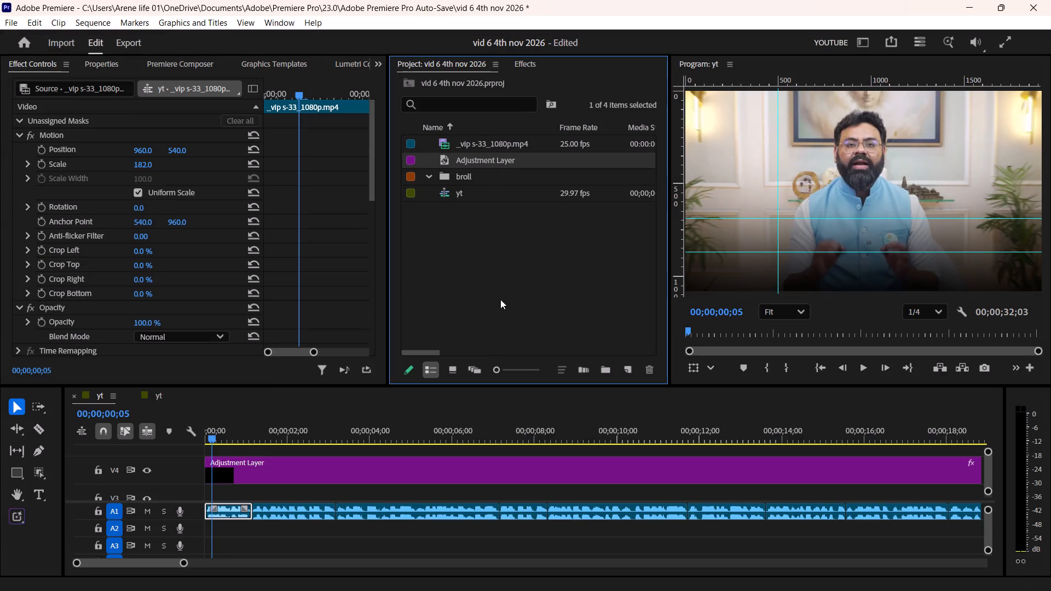
Export the yt sequence as an MP3 named vip 33 into the aud folder inside nov\4th nov.
{"action": "left_click", "coordinate": [466, 253]}
{"action": "left_click", "coordinate": [126, 47]}
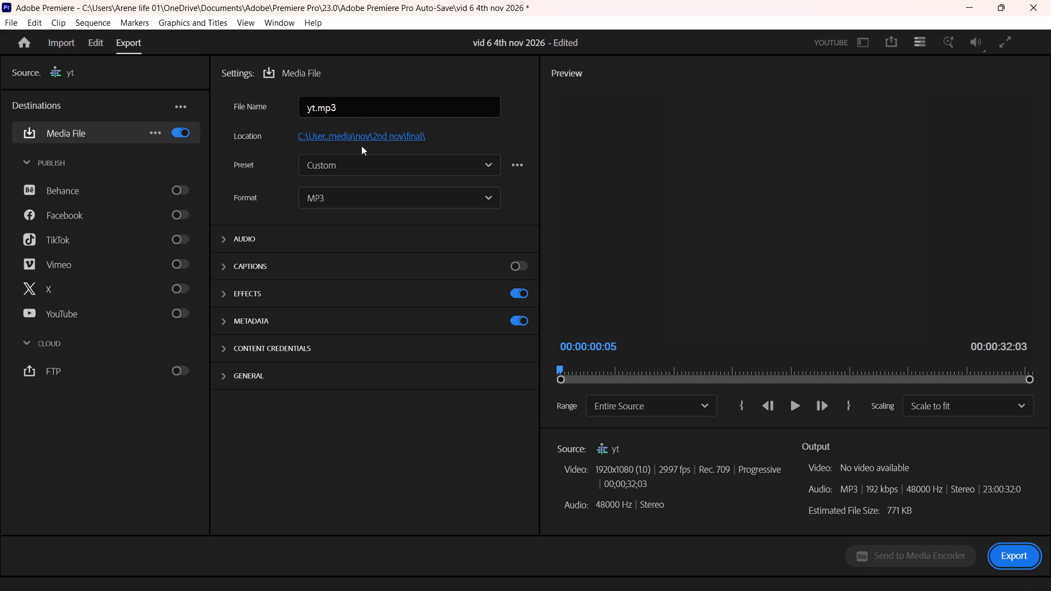
{"action": "left_click", "coordinate": [361, 140]}
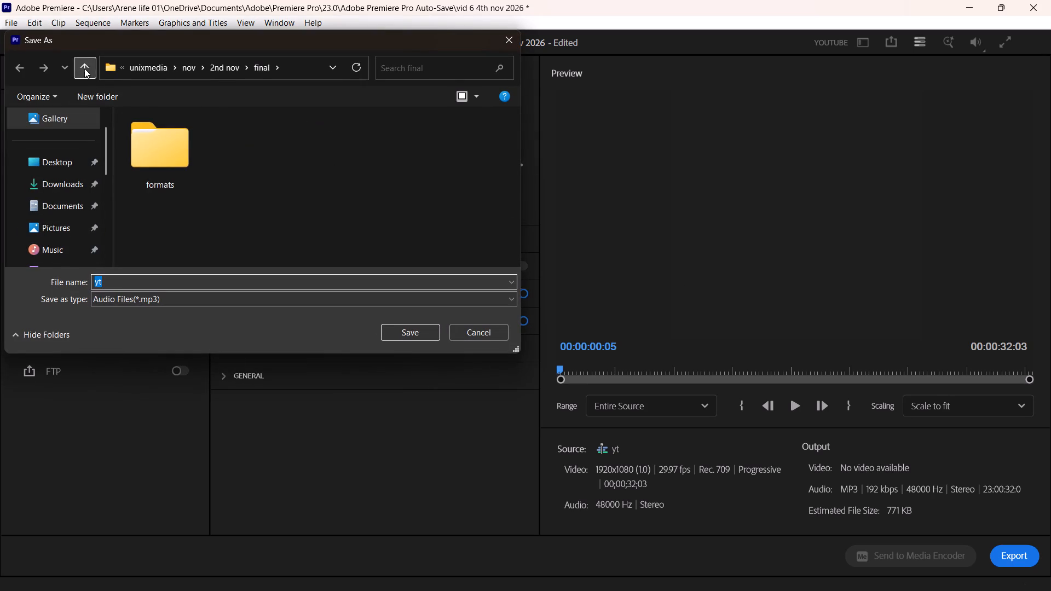
{"action": "double_click", "coordinate": [84, 68]}
{"action": "double_click", "coordinate": [285, 166]}
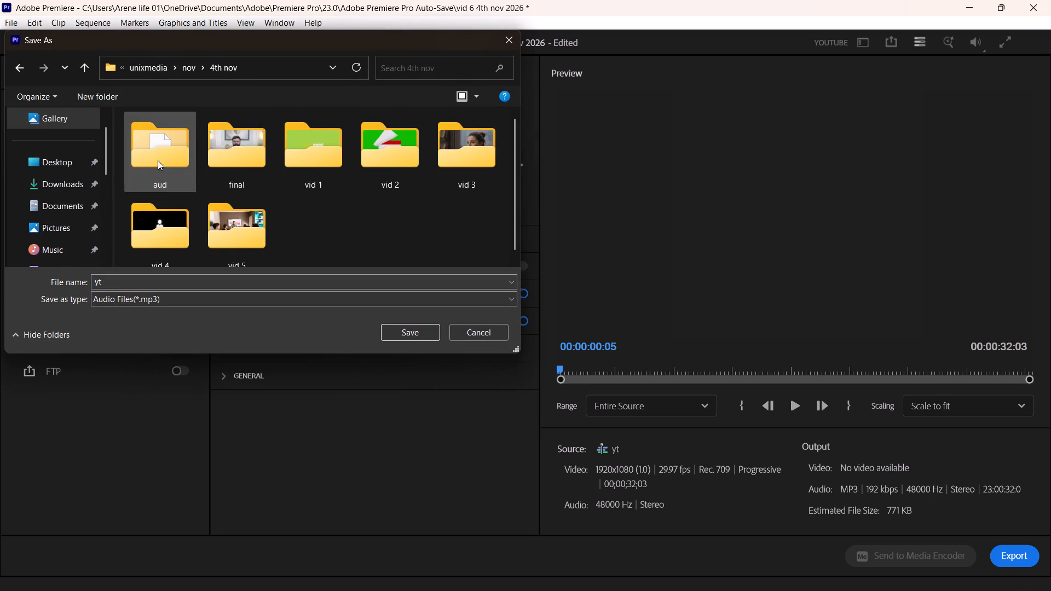
{"action": "double_click", "coordinate": [172, 152]}
{"action": "left_click", "coordinate": [164, 277]}
{"action": "type", "text": "vip 33"}
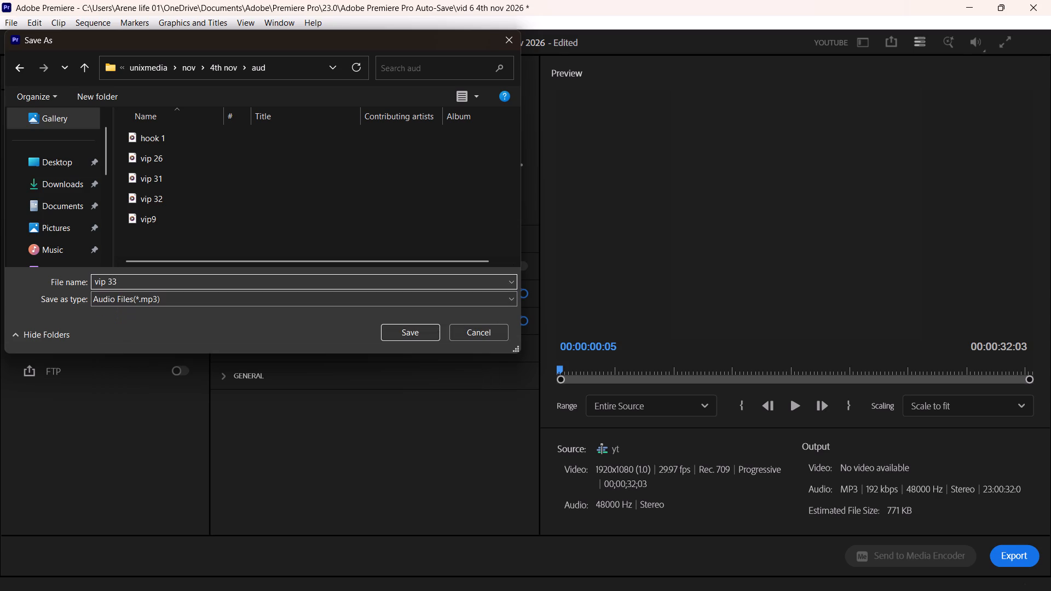
{"action": "key", "text": "Return"}
{"action": "left_click", "coordinate": [395, 136]}
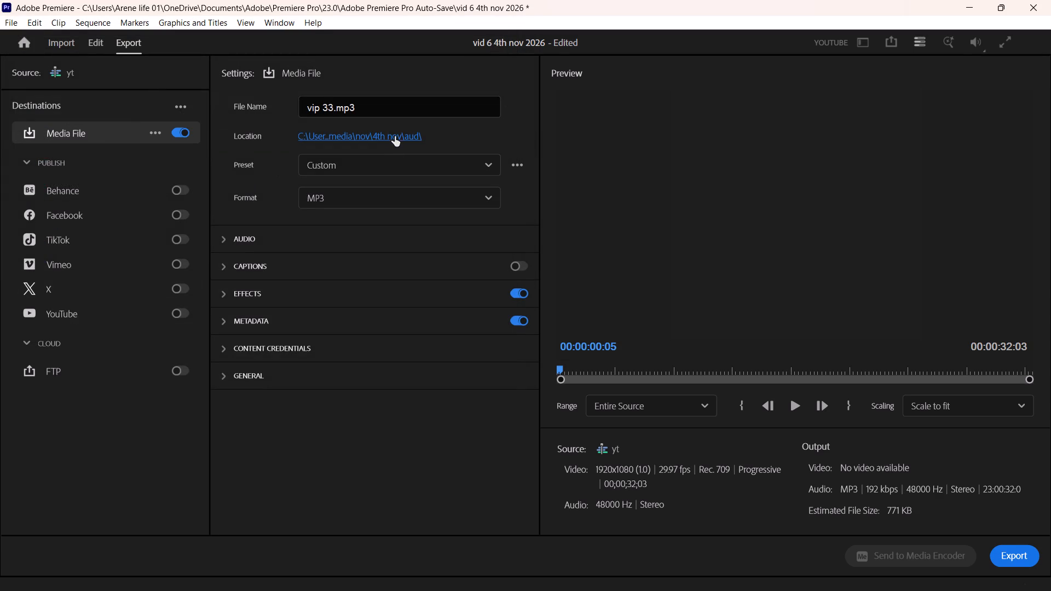
{"action": "left_click", "coordinate": [405, 332]}
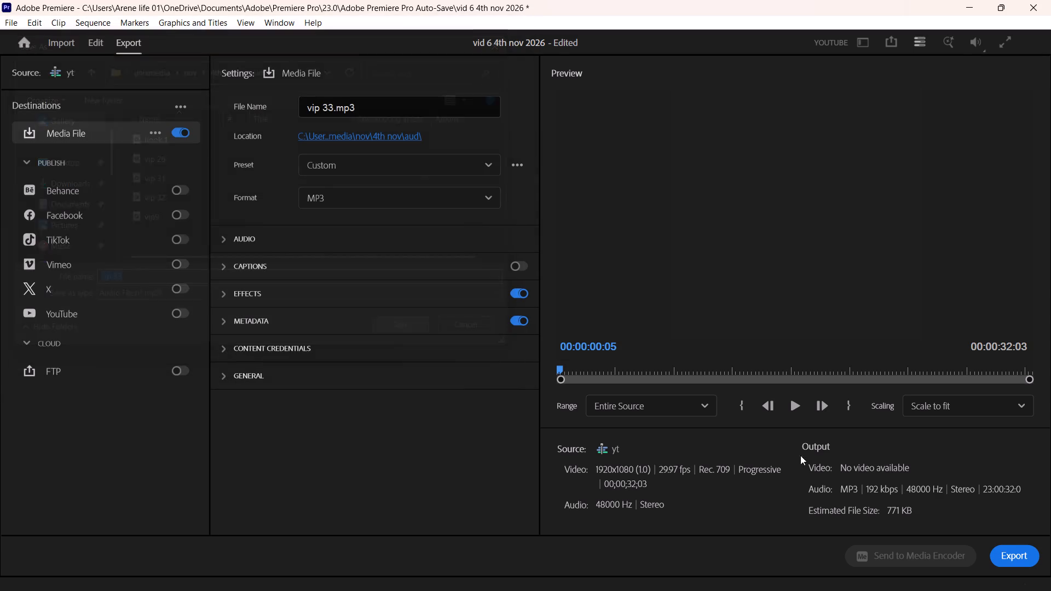
{"action": "left_click", "coordinate": [1018, 553]}
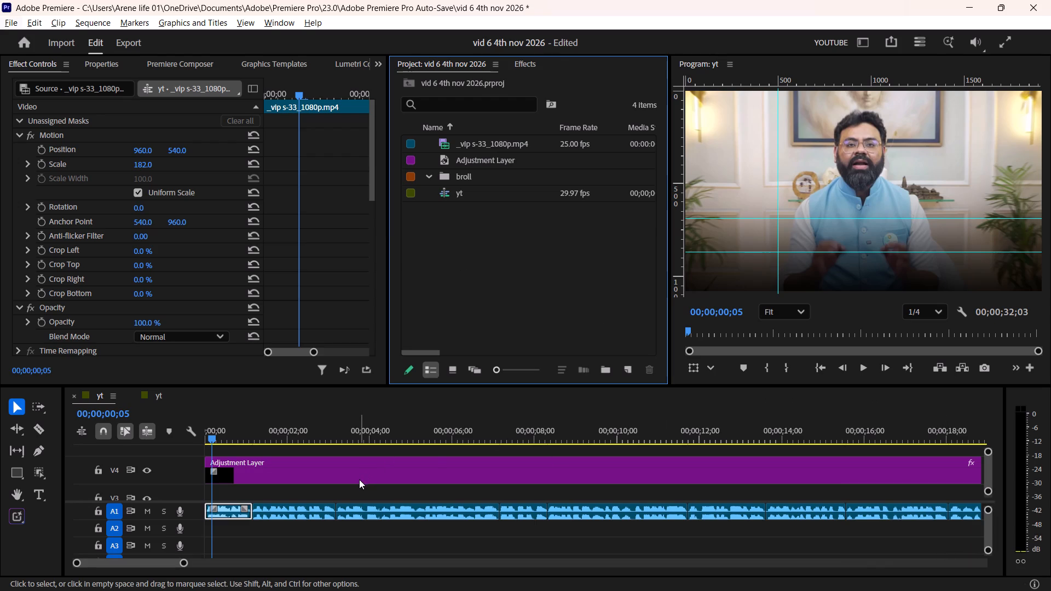
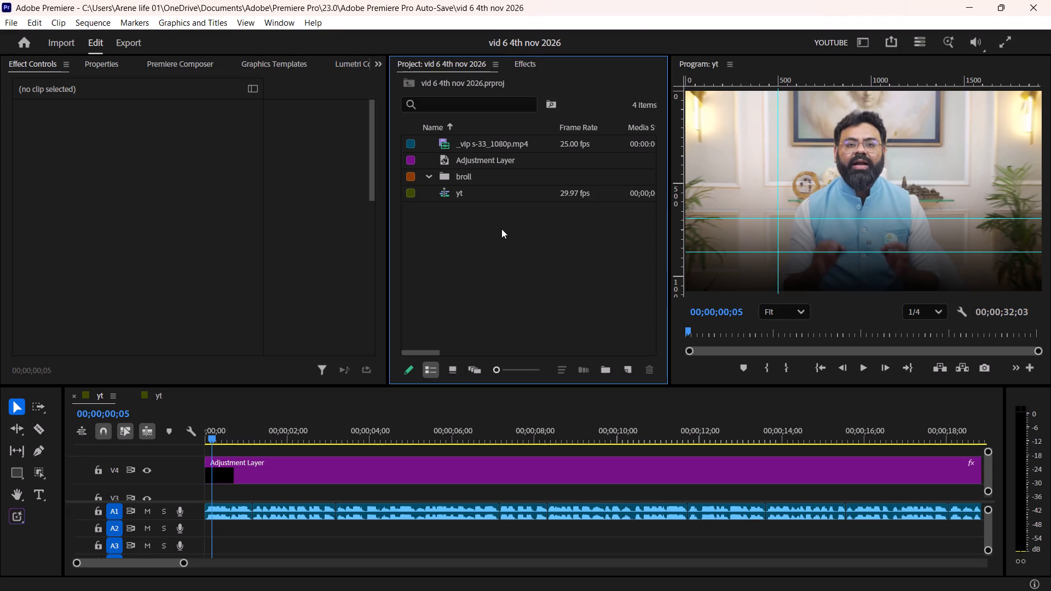
{"action": "left_click", "coordinate": [87, 68]}
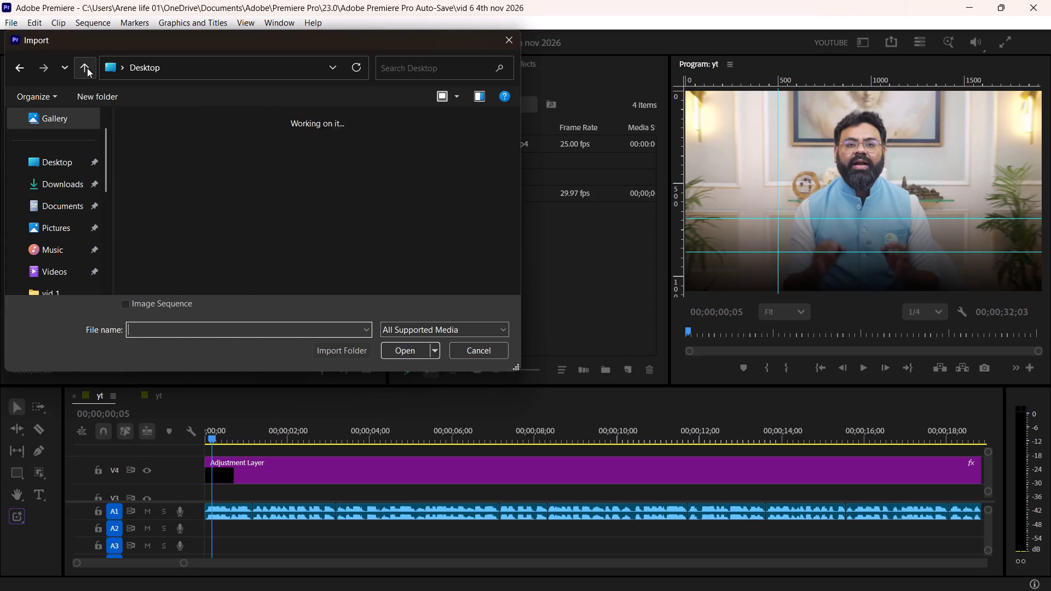
{"action": "left_click", "coordinate": [87, 68]}
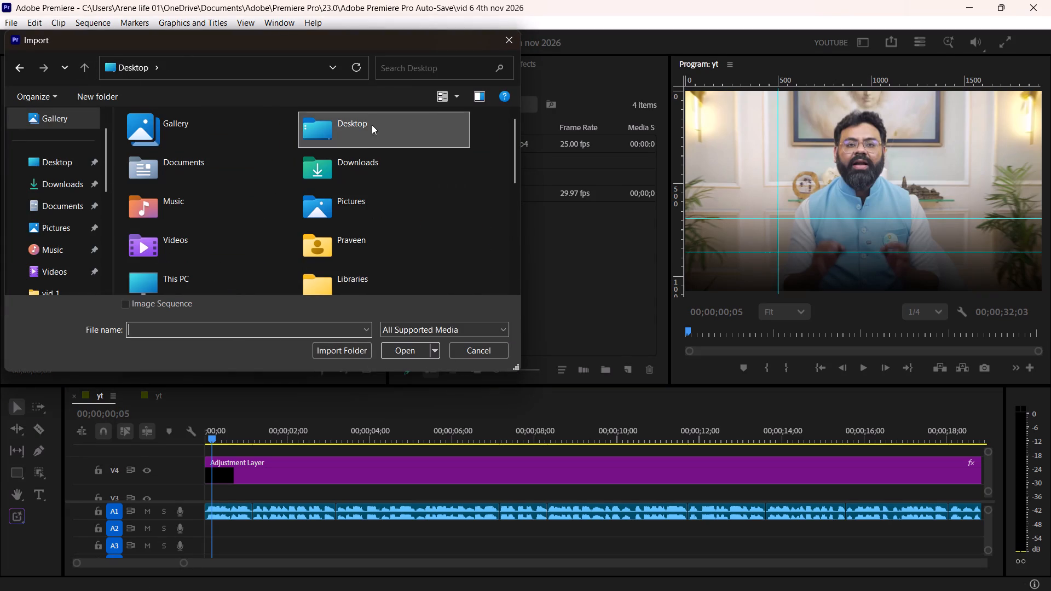
{"action": "double_click", "coordinate": [373, 124]}
{"action": "double_click", "coordinate": [397, 248]}
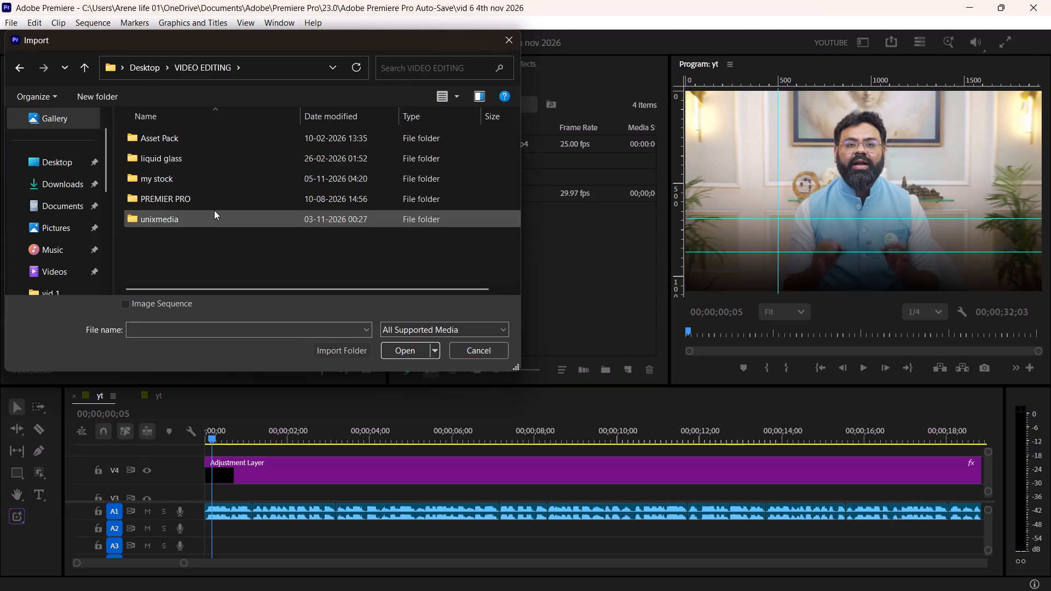
{"action": "double_click", "coordinate": [214, 210]}
{"action": "double_click", "coordinate": [198, 153]}
{"action": "double_click", "coordinate": [301, 169]}
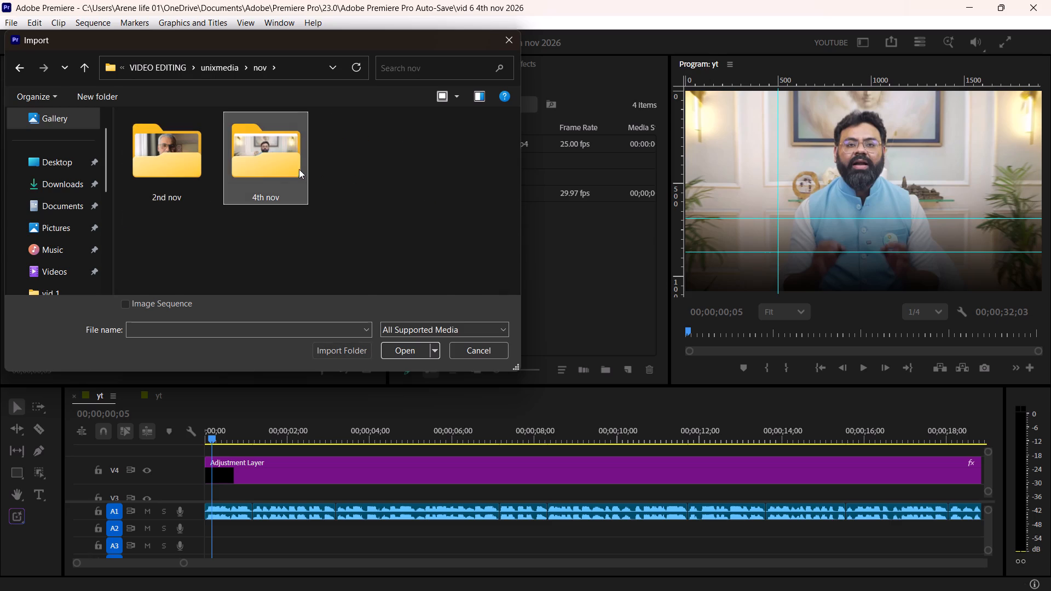
{"action": "double_click", "coordinate": [157, 138]}
{"action": "scroll", "coordinate": [205, 191], "scroll_direction": "down", "scroll_amount": 4}
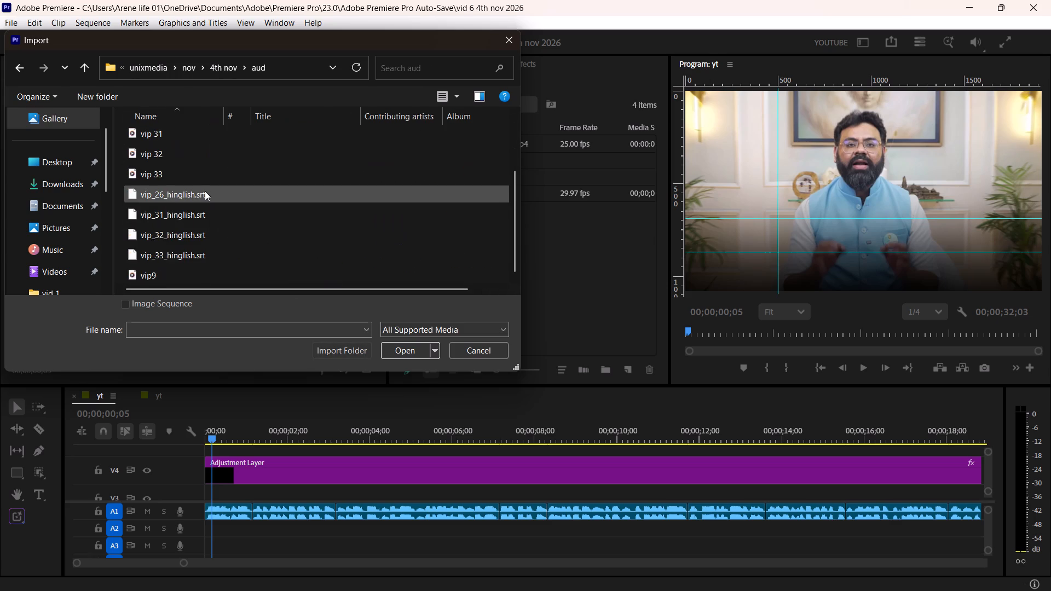
{"action": "scroll", "coordinate": [217, 187], "scroll_direction": "up", "scroll_amount": 2}
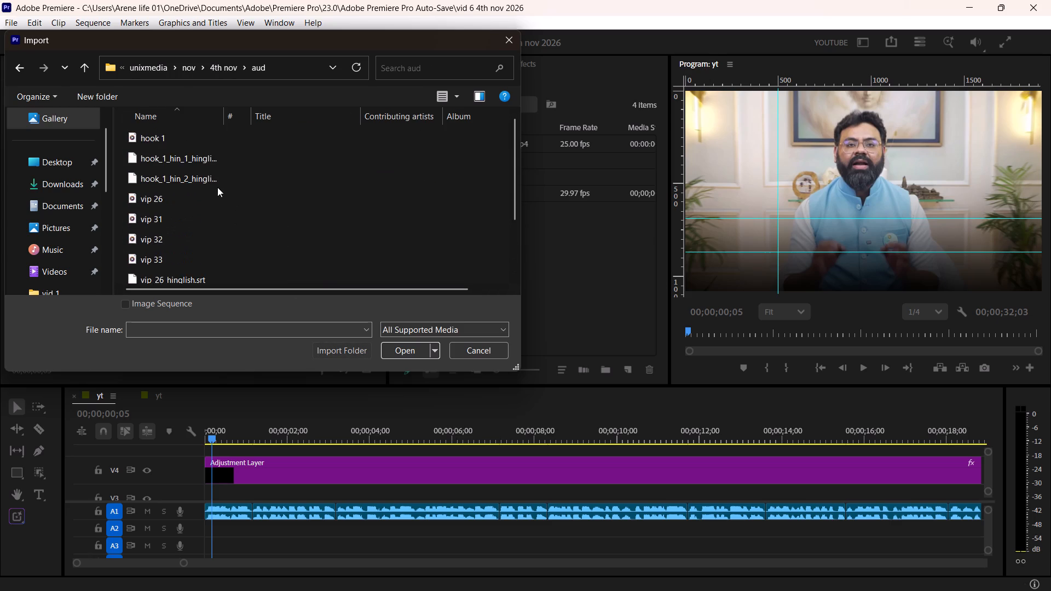
{"action": "scroll", "coordinate": [217, 187], "scroll_direction": "up", "scroll_amount": 1}
{"action": "scroll", "coordinate": [217, 187], "scroll_direction": "down", "scroll_amount": 4}
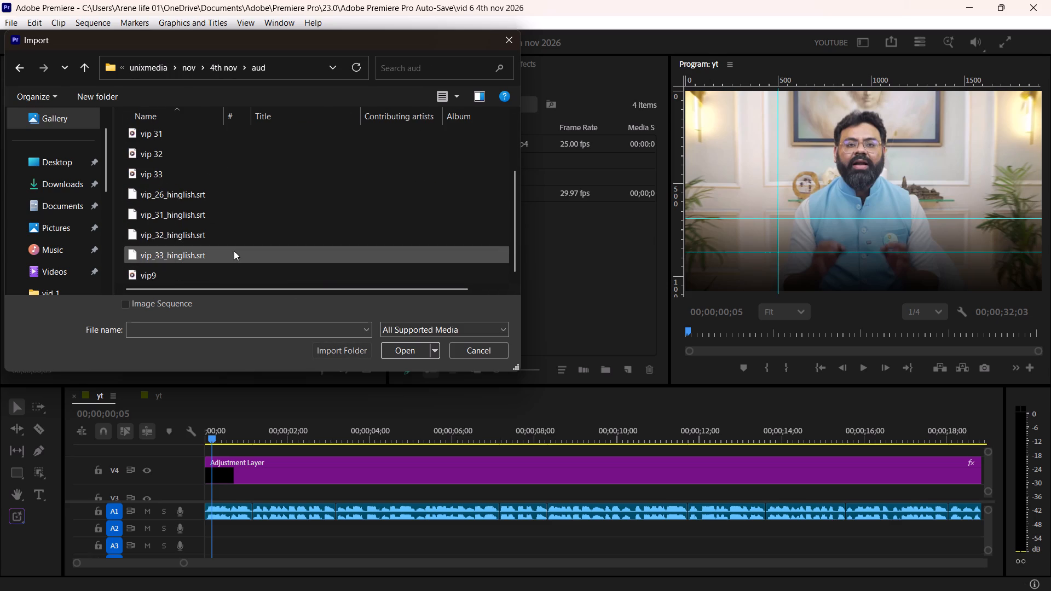
{"action": "left_click", "coordinate": [234, 251]}
{"action": "left_click", "coordinate": [401, 352]}
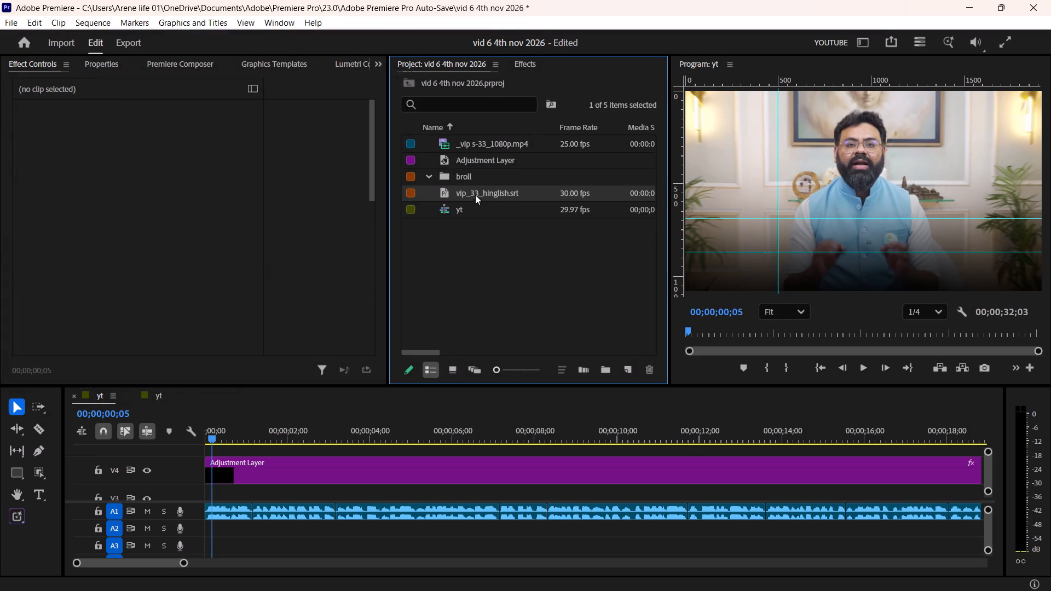
Add vip_33_hinglish.srt to the yt sequence as a new Subtitle caption track starting at the source timecode, with no style.
{"action": "left_click_drag", "start_coordinate": [477, 193], "coordinate": [326, 497]}
{"action": "left_click", "coordinate": [535, 424]}
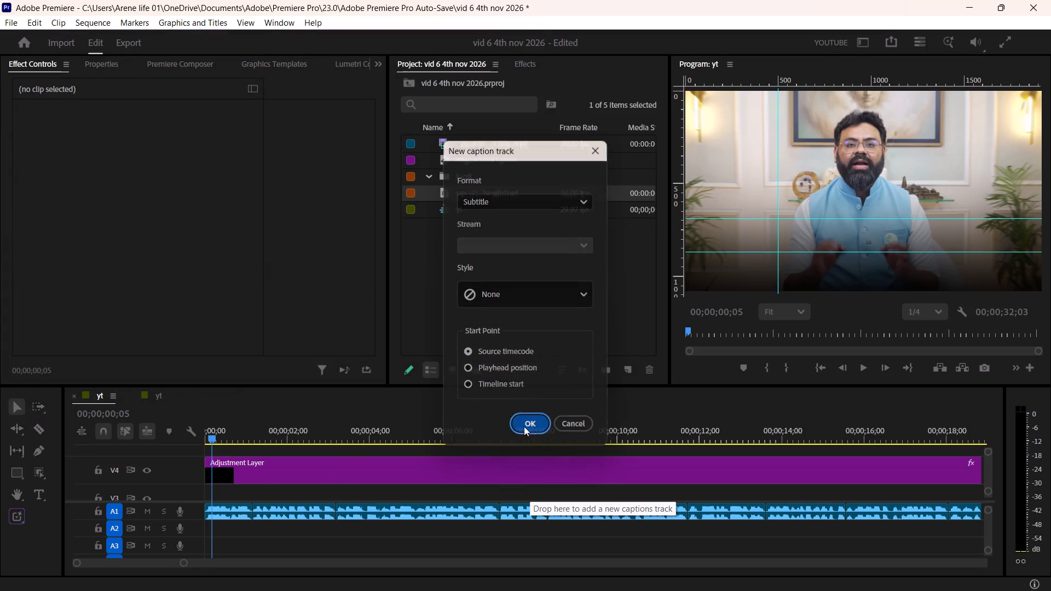
{"action": "scroll", "coordinate": [264, 472], "scroll_direction": "up", "scroll_amount": 20, "text": "alt"}
{"action": "scroll", "coordinate": [264, 472], "scroll_direction": "up", "scroll_amount": 6, "text": "alt"}
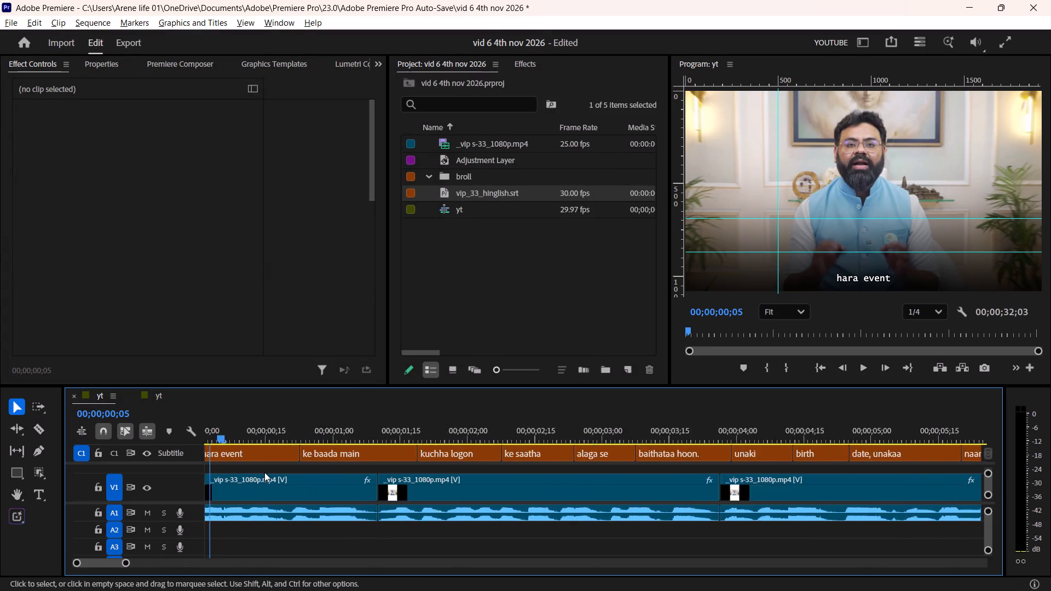
{"action": "scroll", "coordinate": [264, 472], "scroll_direction": "up", "scroll_amount": 8, "text": "alt"}
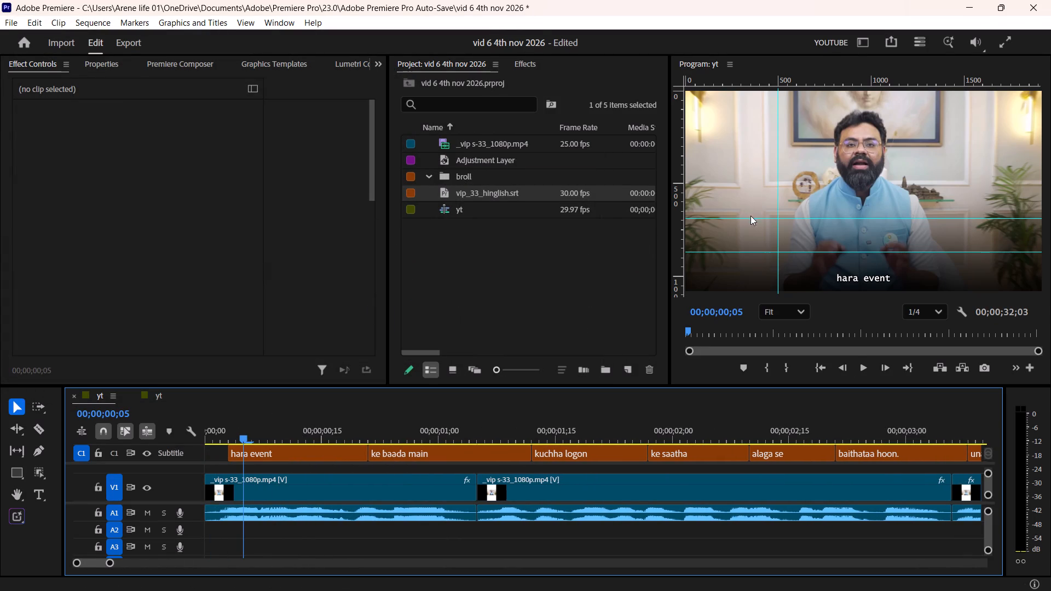
Remove the two horizontal guides and the vertical guide from the program monitor.
{"action": "left_click_drag", "start_coordinate": [754, 219], "coordinate": [764, 72]}
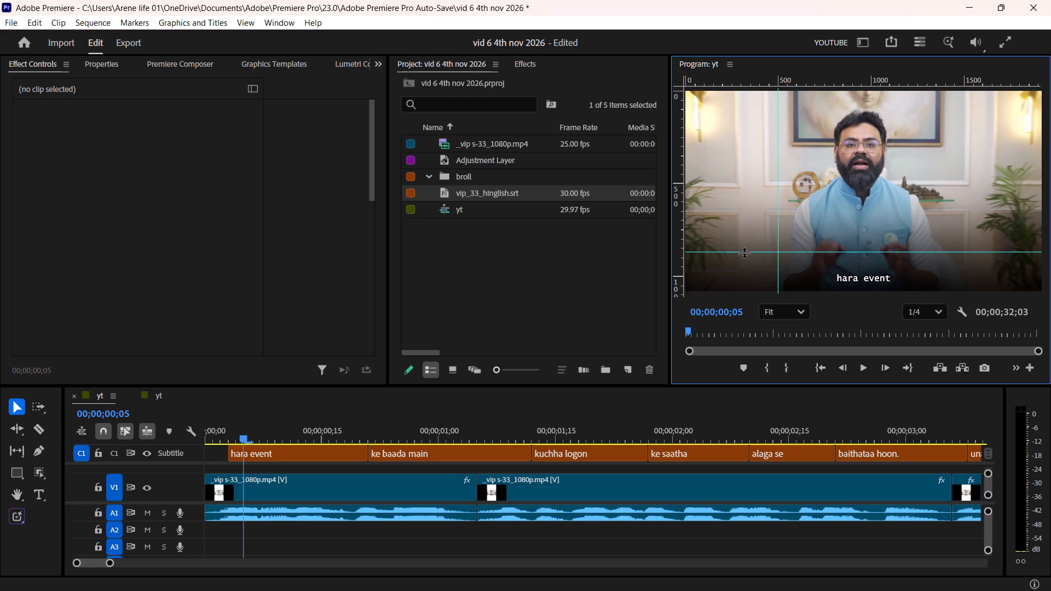
{"action": "left_click_drag", "start_coordinate": [744, 252], "coordinate": [745, 32]}
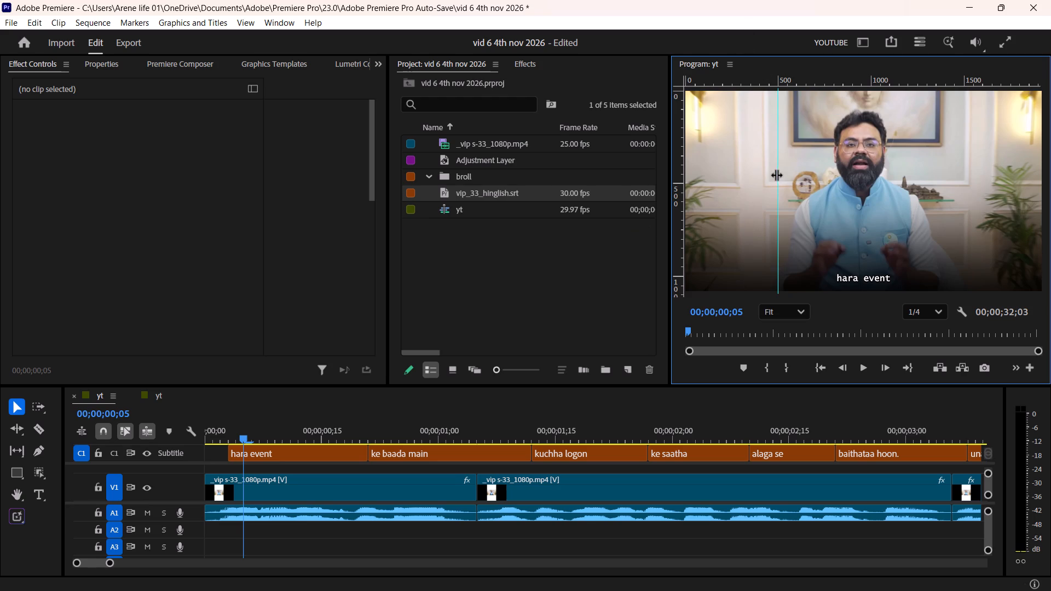
{"action": "left_click_drag", "start_coordinate": [778, 174], "coordinate": [667, 213]}
Set the "hara event" caption's font to Helvetica Now Display Bold at font size 101.
{"action": "scroll", "coordinate": [274, 466], "scroll_direction": "up", "scroll_amount": 9, "text": "alt"}
{"action": "left_click", "coordinate": [344, 455]}
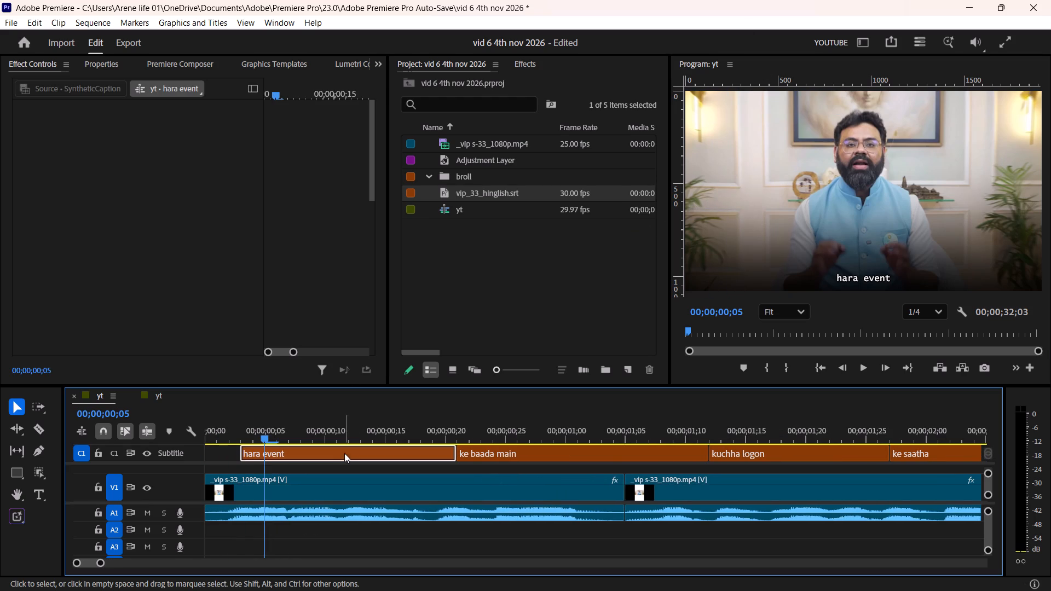
{"action": "left_click", "coordinate": [110, 62]}
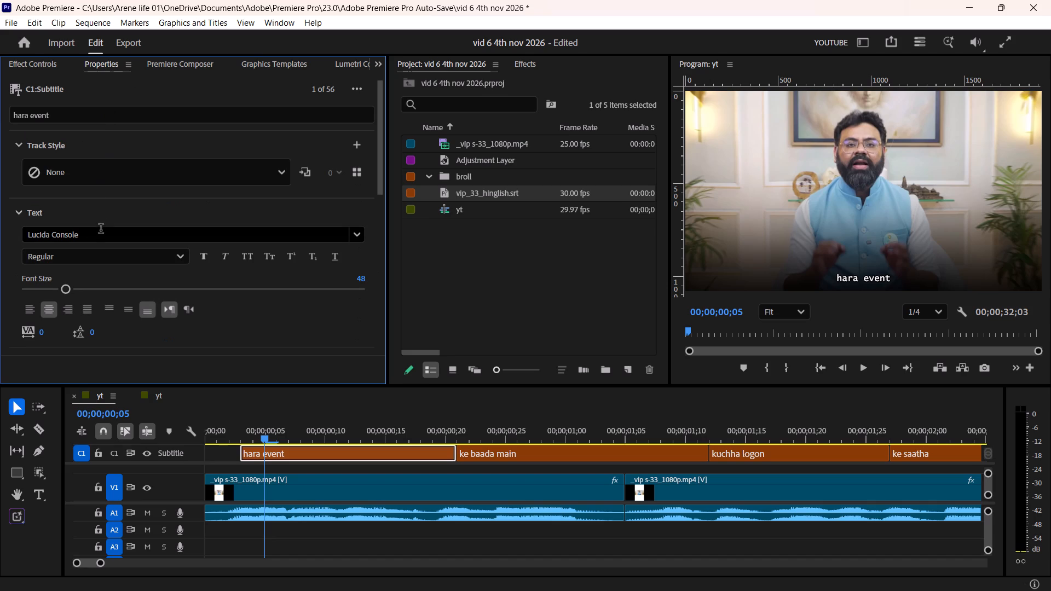
{"action": "left_click", "coordinate": [101, 237]}
{"action": "type", "text": "hel"}
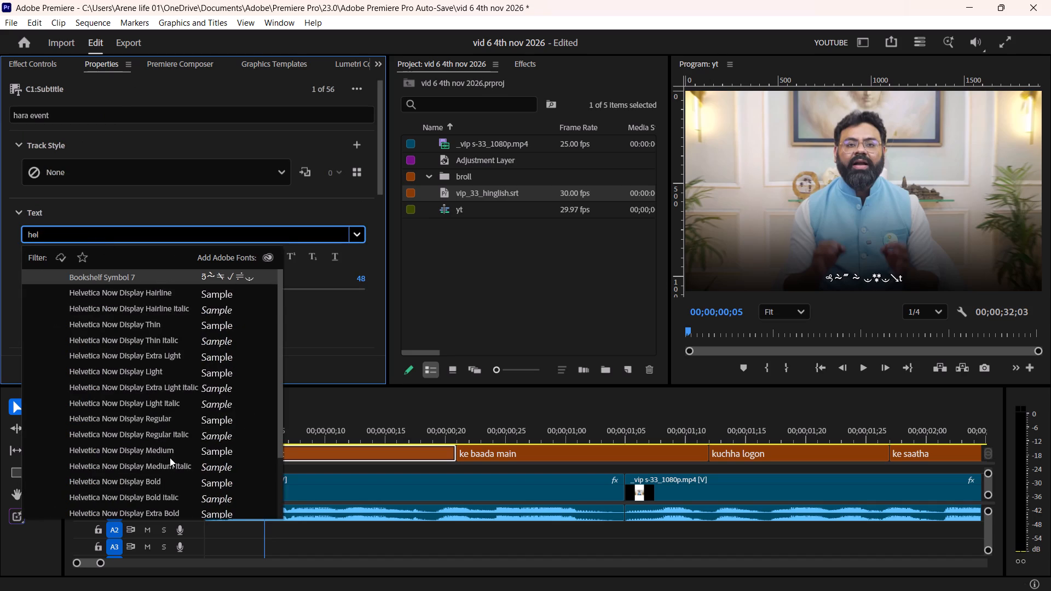
{"action": "left_click", "coordinate": [165, 481]}
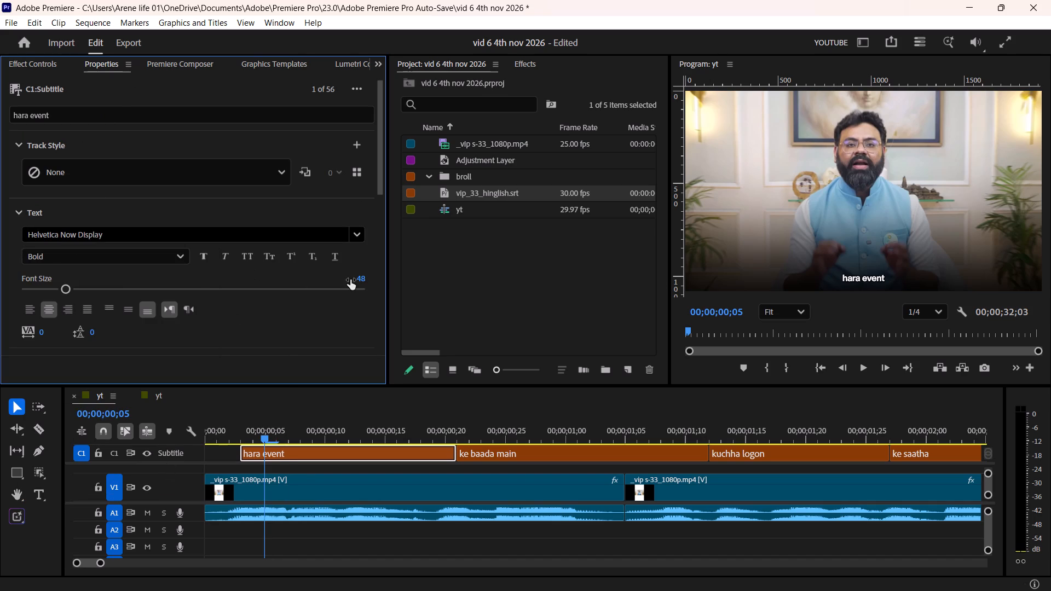
{"action": "left_click_drag", "start_coordinate": [365, 279], "coordinate": [401, 275]}
{"action": "scroll", "coordinate": [258, 337], "scroll_direction": "down", "scroll_amount": 1}
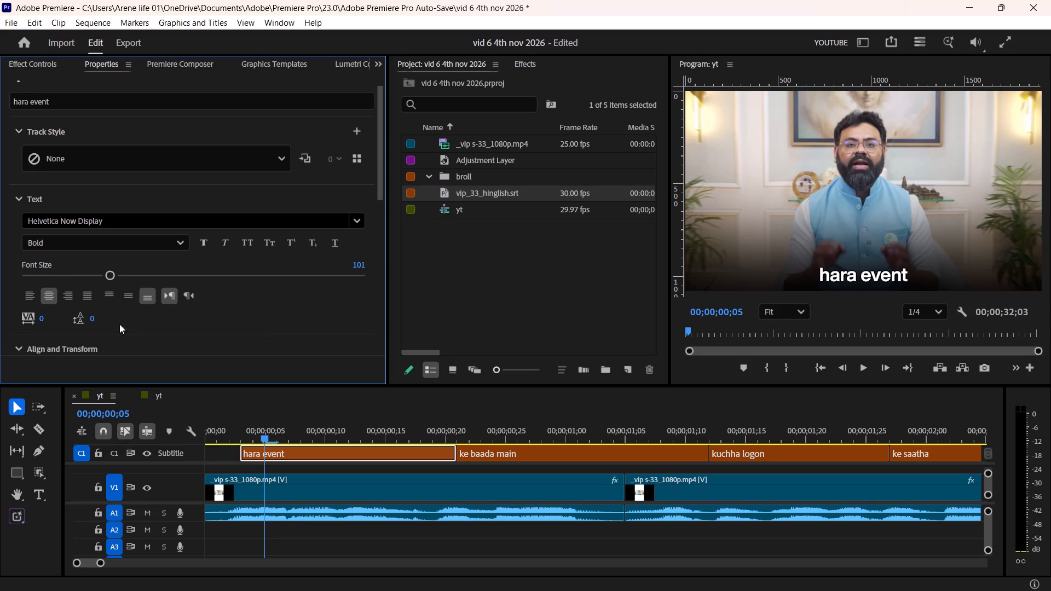
Set the "hara event" caption's tracking to -33 and reduce its font size to 80.
{"action": "left_click", "coordinate": [43, 317]}
{"action": "type", "text": "-33"}
{"action": "key", "text": "Return"}
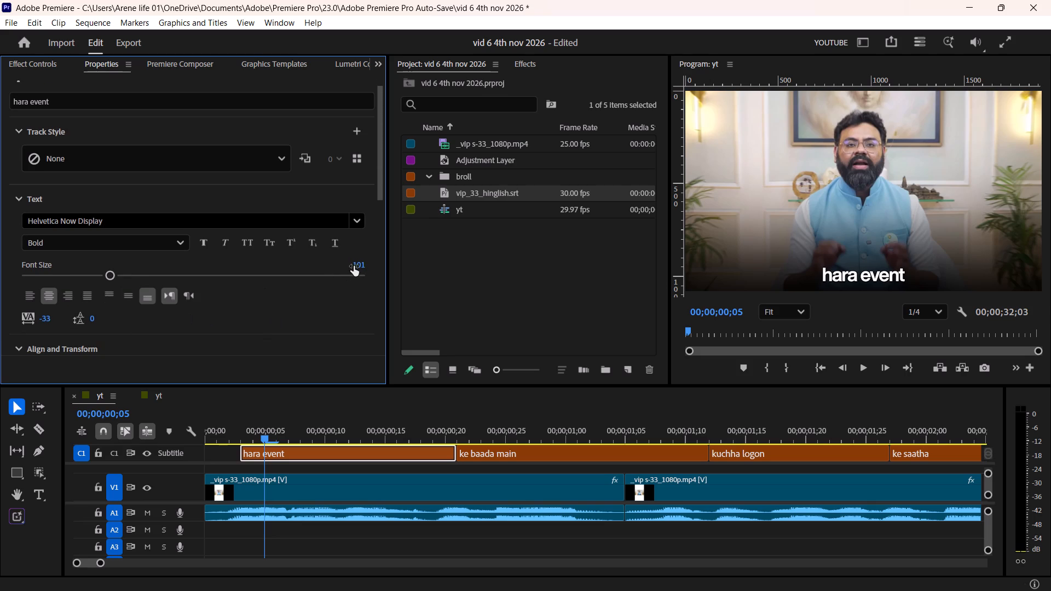
{"action": "left_click_drag", "start_coordinate": [355, 264], "coordinate": [342, 270]}
Align the "hara event" caption to the centre zone, with a vertical position of 184 and font size 85.
{"action": "scroll", "coordinate": [233, 302], "scroll_direction": "down", "scroll_amount": 3}
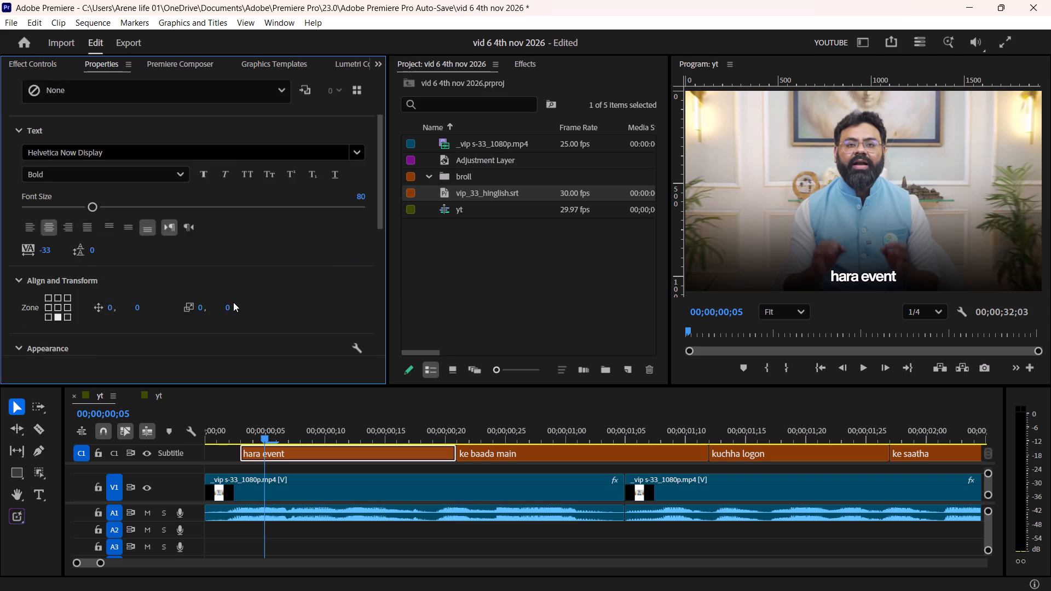
{"action": "scroll", "coordinate": [233, 302], "scroll_direction": "down", "scroll_amount": 7}
{"action": "left_click", "coordinate": [54, 238]}
{"action": "left_click", "coordinate": [58, 239]}
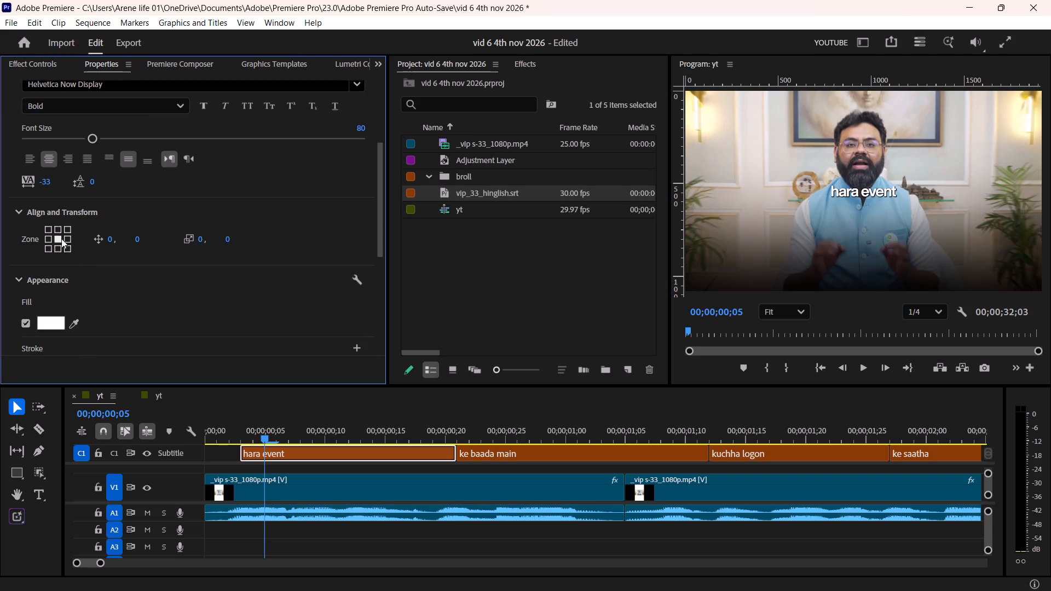
{"action": "left_click_drag", "start_coordinate": [139, 239], "coordinate": [196, 131]}
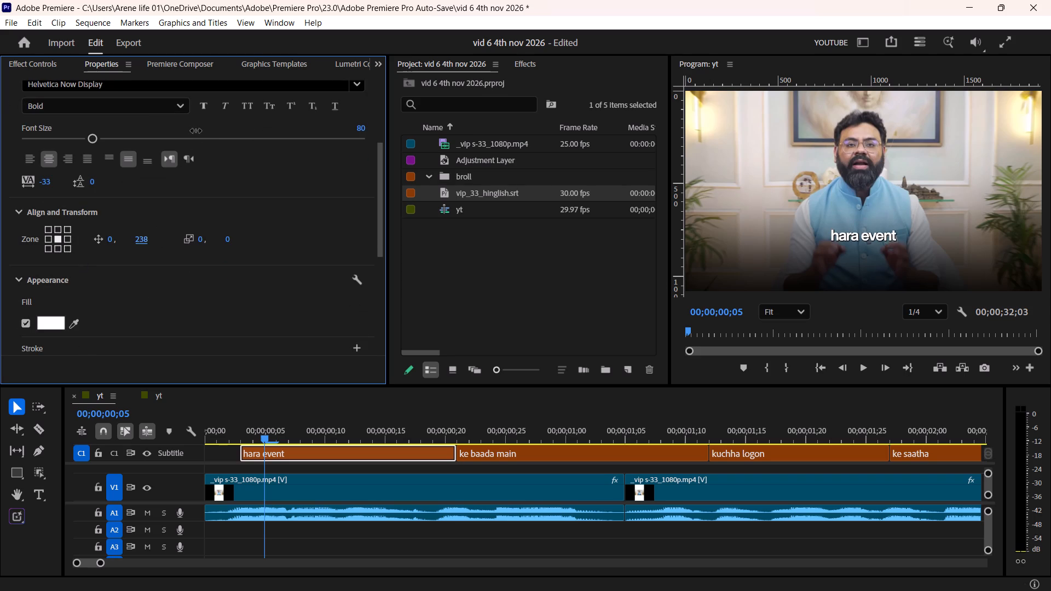
{"action": "left_click_drag", "start_coordinate": [196, 131], "coordinate": [198, 179]}
{"action": "left_click", "coordinate": [361, 127]}
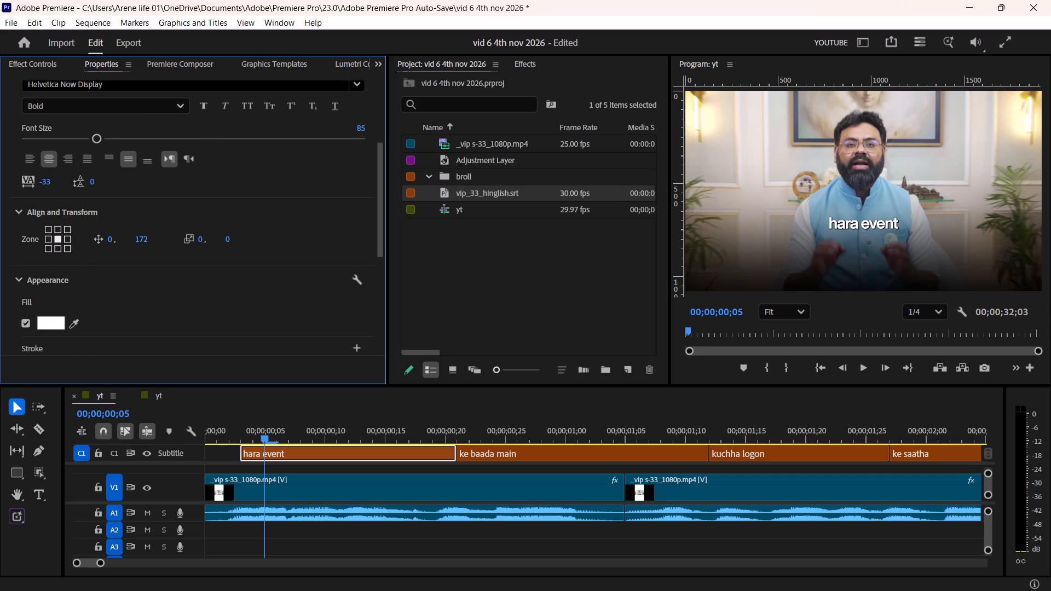
{"action": "scroll", "coordinate": [270, 208], "scroll_direction": "up", "scroll_amount": 3}
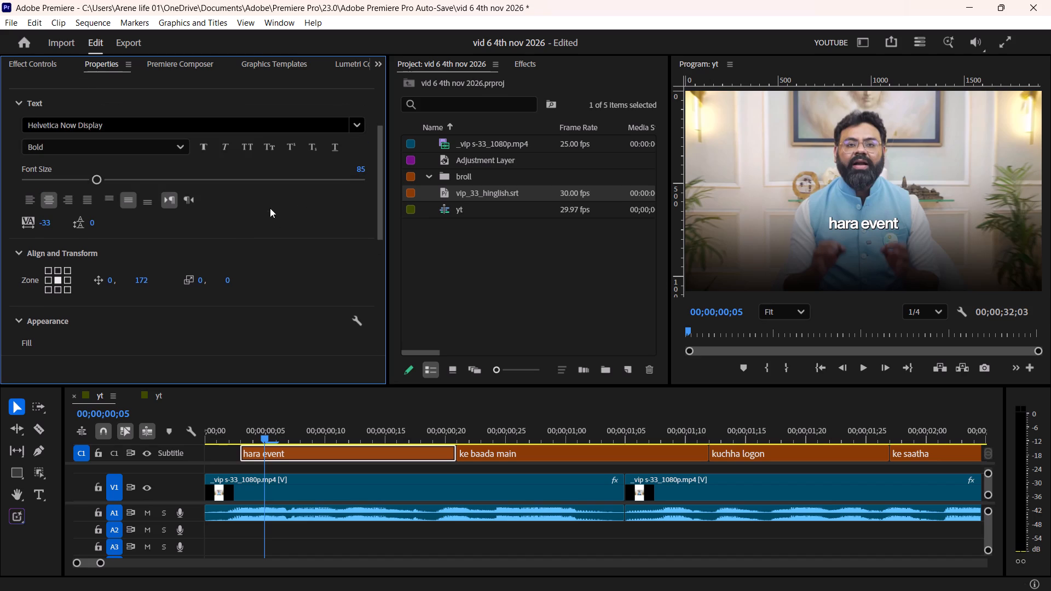
{"action": "left_click_drag", "start_coordinate": [143, 281], "coordinate": [148, 276]}
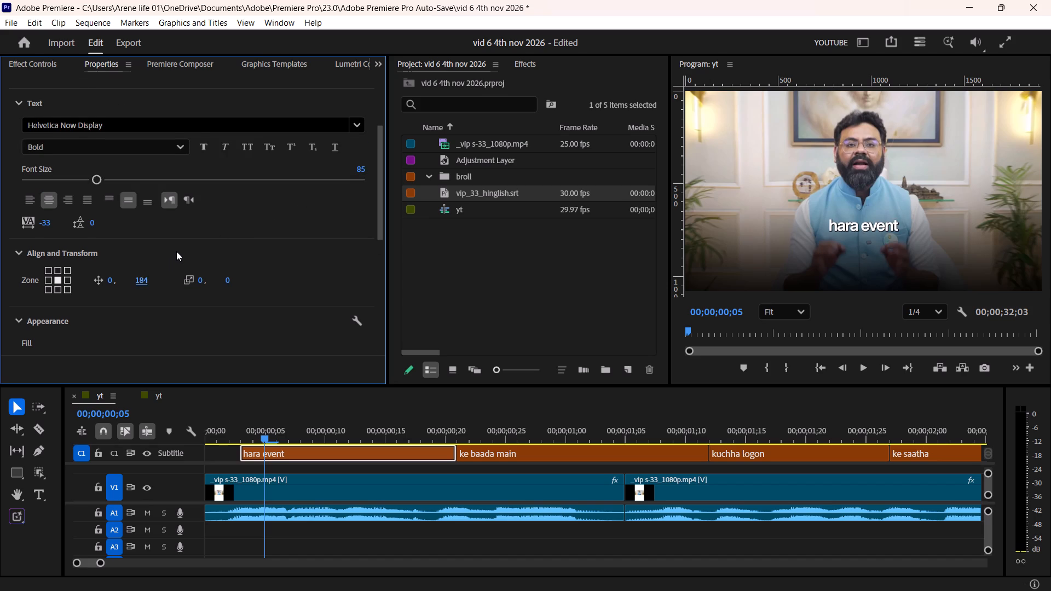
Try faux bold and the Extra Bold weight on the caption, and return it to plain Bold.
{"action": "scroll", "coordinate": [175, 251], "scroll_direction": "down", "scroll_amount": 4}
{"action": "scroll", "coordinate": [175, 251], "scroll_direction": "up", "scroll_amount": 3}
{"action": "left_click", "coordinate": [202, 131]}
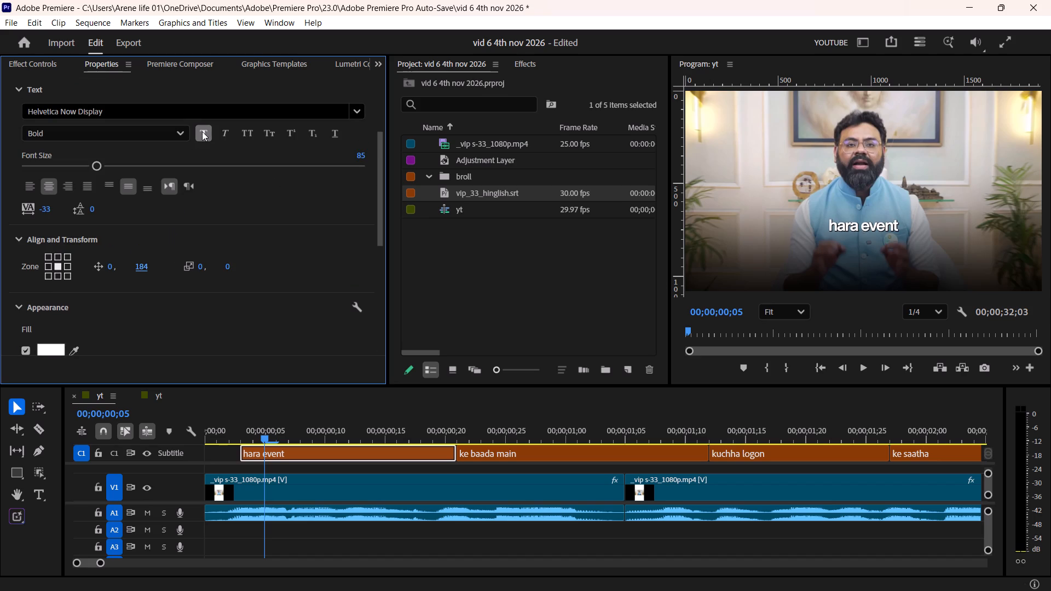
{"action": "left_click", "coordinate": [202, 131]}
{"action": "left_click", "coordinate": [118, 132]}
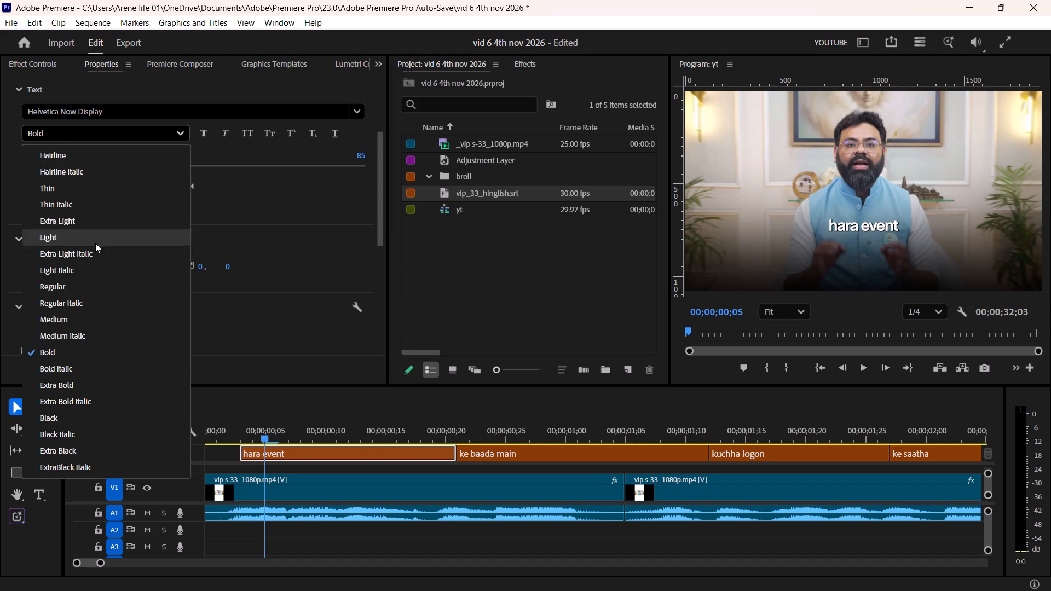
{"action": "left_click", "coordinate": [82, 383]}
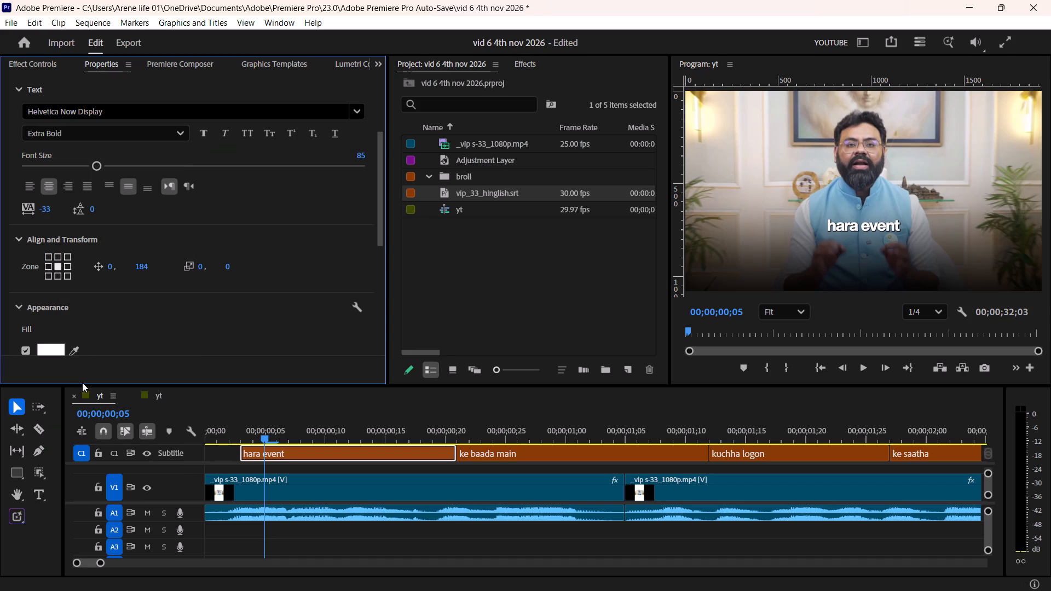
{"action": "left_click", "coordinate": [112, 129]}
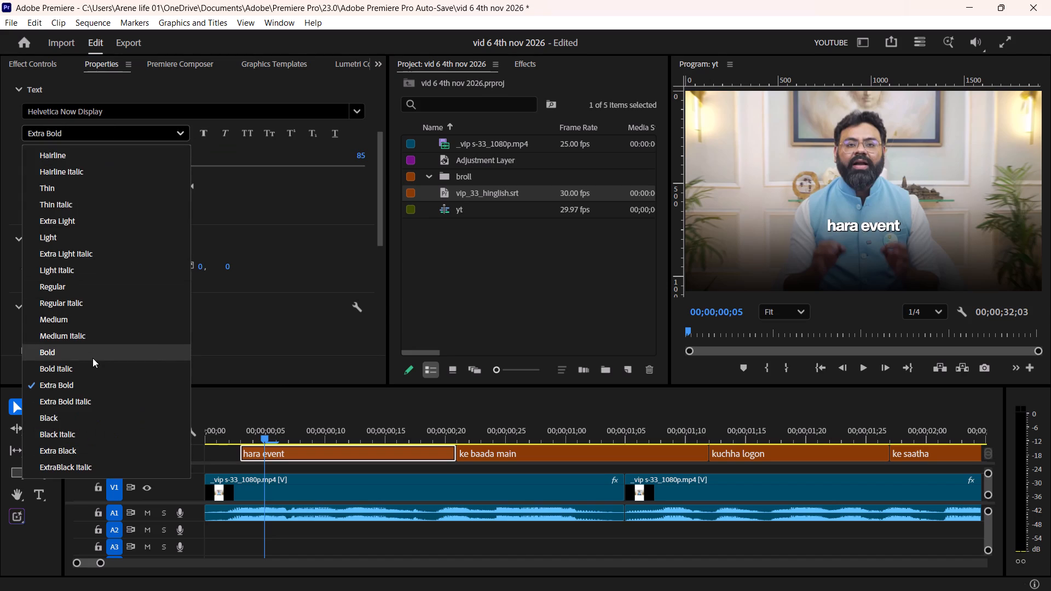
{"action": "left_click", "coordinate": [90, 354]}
Increase the blur of the "hara event" caption's shadow.
{"action": "scroll", "coordinate": [149, 299], "scroll_direction": "down", "scroll_amount": 9}
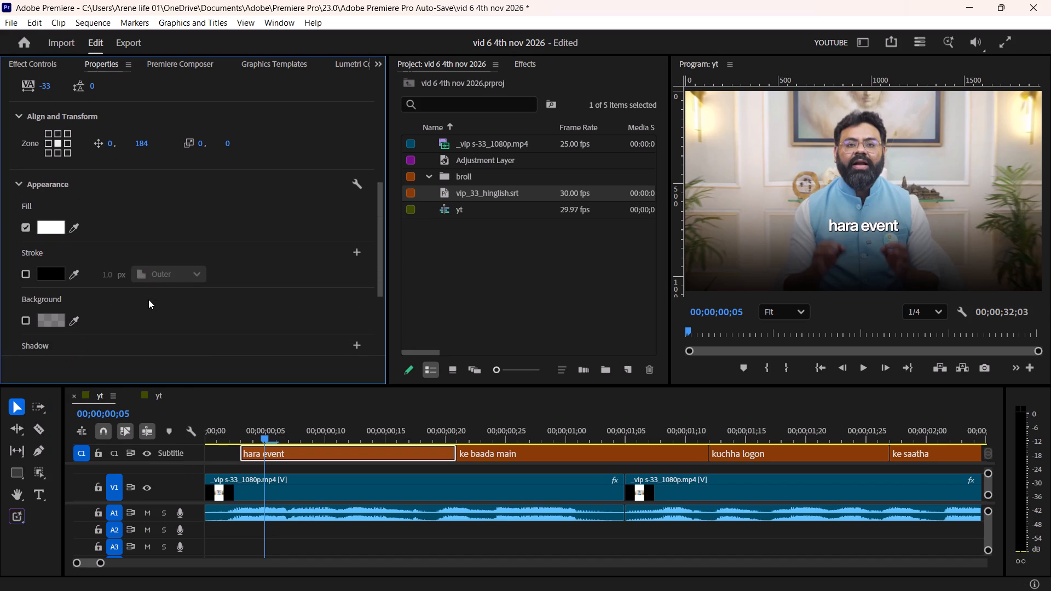
{"action": "scroll", "coordinate": [148, 299], "scroll_direction": "down", "scroll_amount": 13}
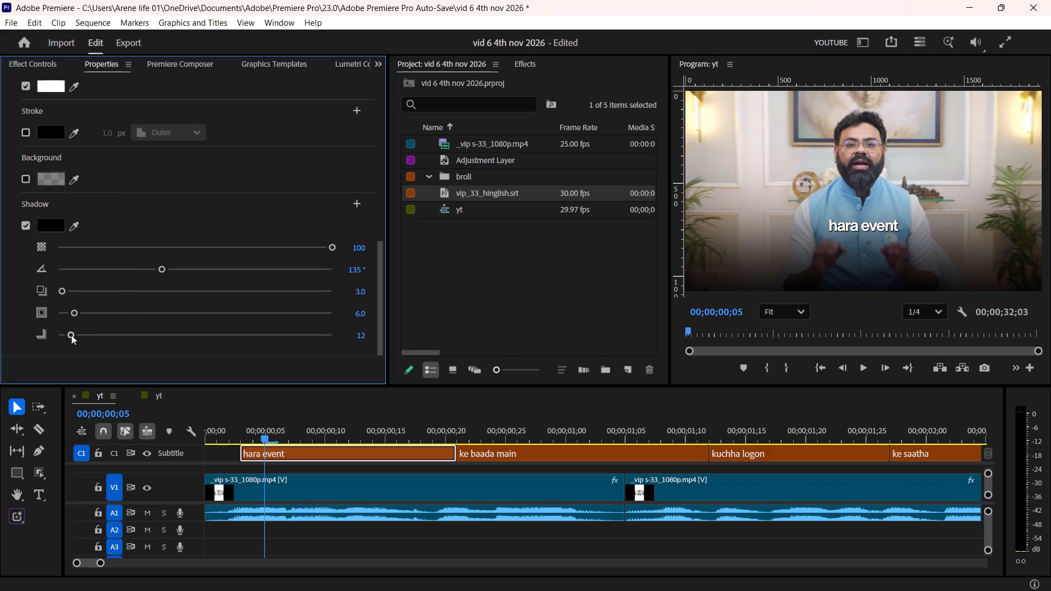
{"action": "left_click_drag", "start_coordinate": [72, 335], "coordinate": [97, 332]}
Save the caption's formatting as a new track style in the project only, keeping the name Text Style.
{"action": "scroll", "coordinate": [164, 205], "scroll_direction": "up", "scroll_amount": 20}
{"action": "scroll", "coordinate": [164, 205], "scroll_direction": "up", "scroll_amount": 8}
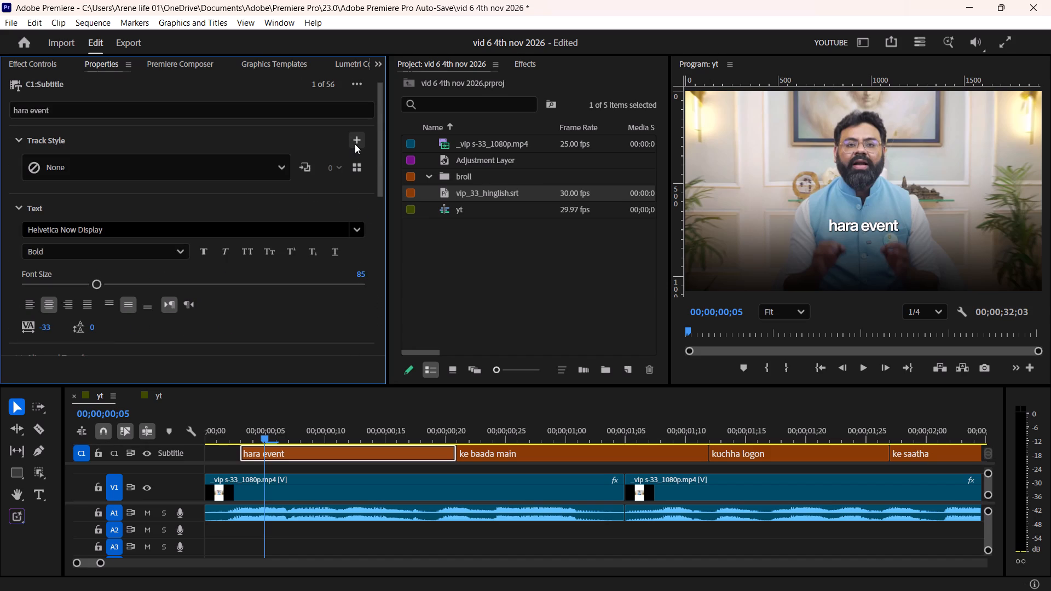
{"action": "left_click", "coordinate": [355, 143]}
{"action": "left_click", "coordinate": [383, 163]}
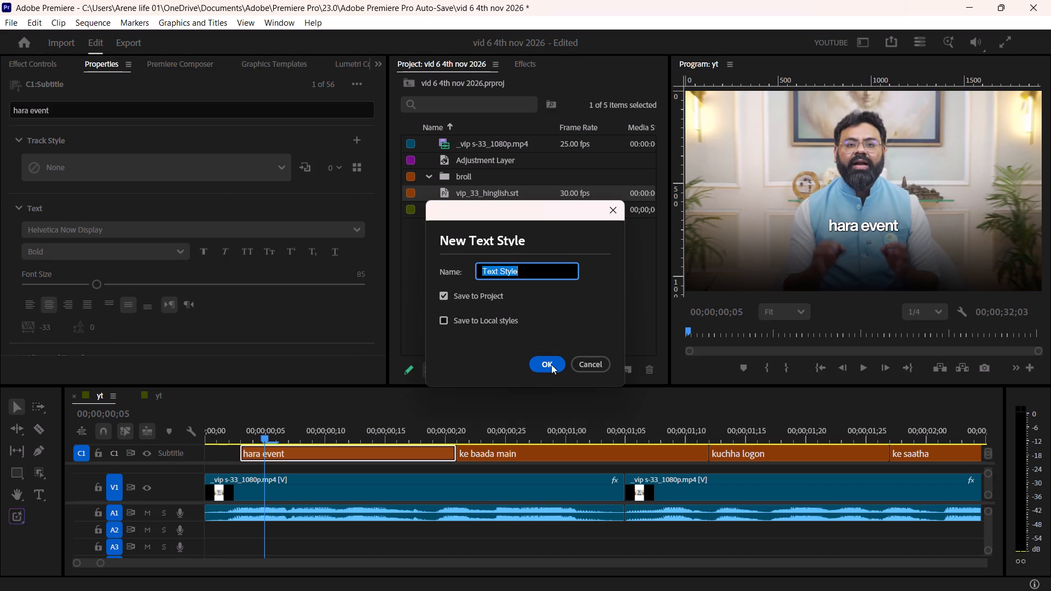
{"action": "left_click", "coordinate": [551, 364]}
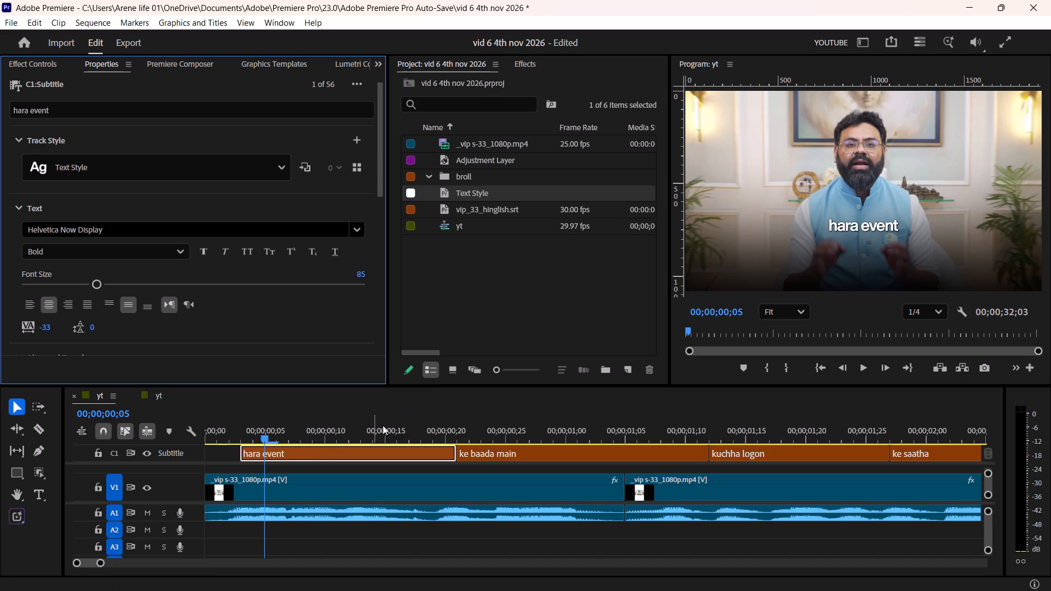
Select all captions on the Subtitle track from "hara event" onward and upgrade them to graphics.
{"action": "left_click_drag", "start_coordinate": [476, 415], "coordinate": [355, 446]}
{"action": "left_click", "coordinate": [317, 456]}
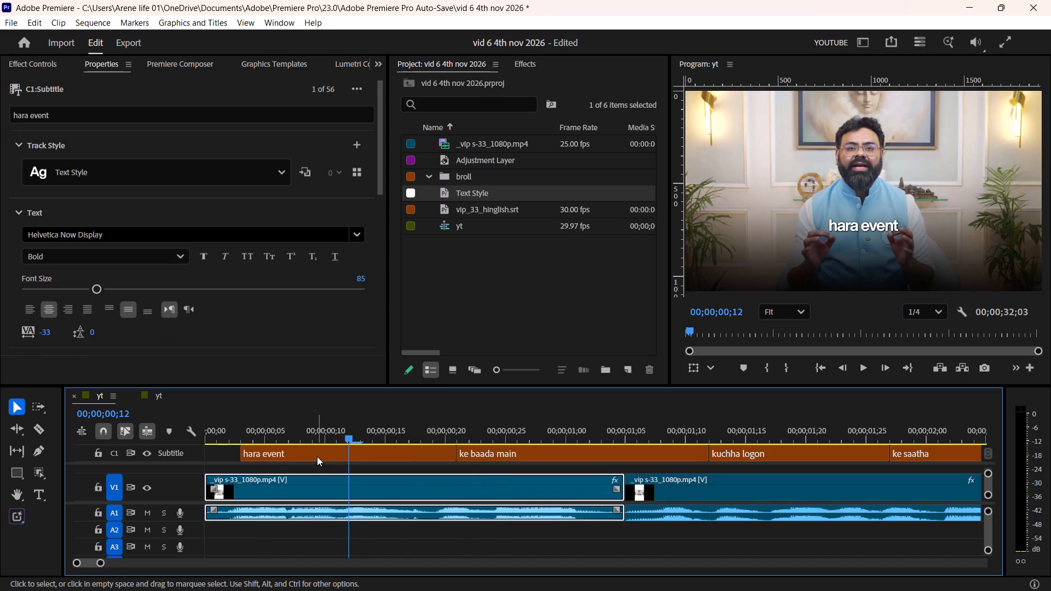
{"action": "key", "text": "a"}
{"action": "left_click", "coordinate": [317, 456], "text": "shift"}
{"action": "left_click", "coordinate": [190, 22]}
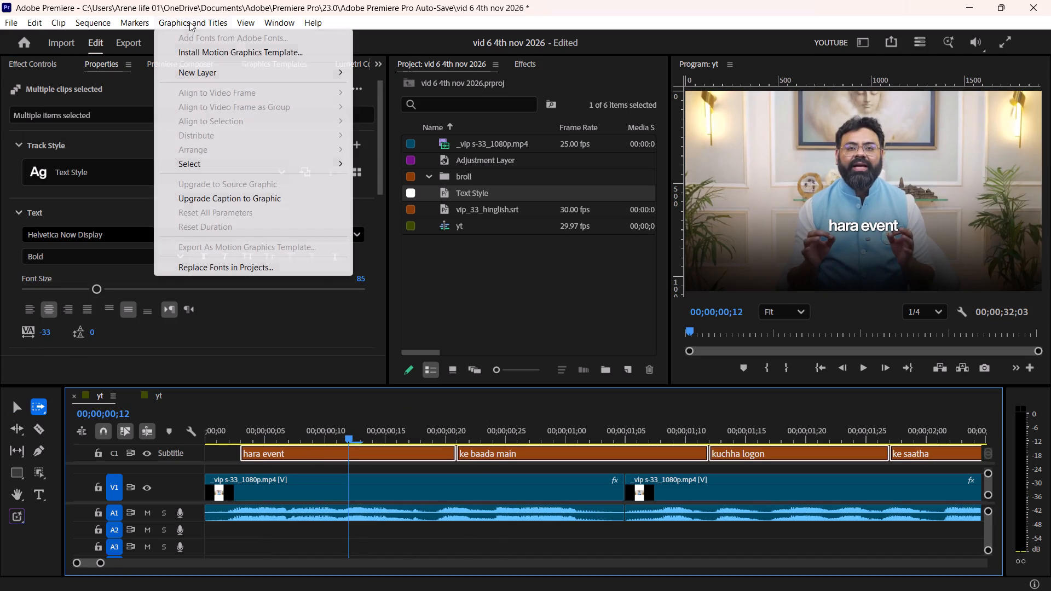
{"action": "left_click", "coordinate": [229, 201]}
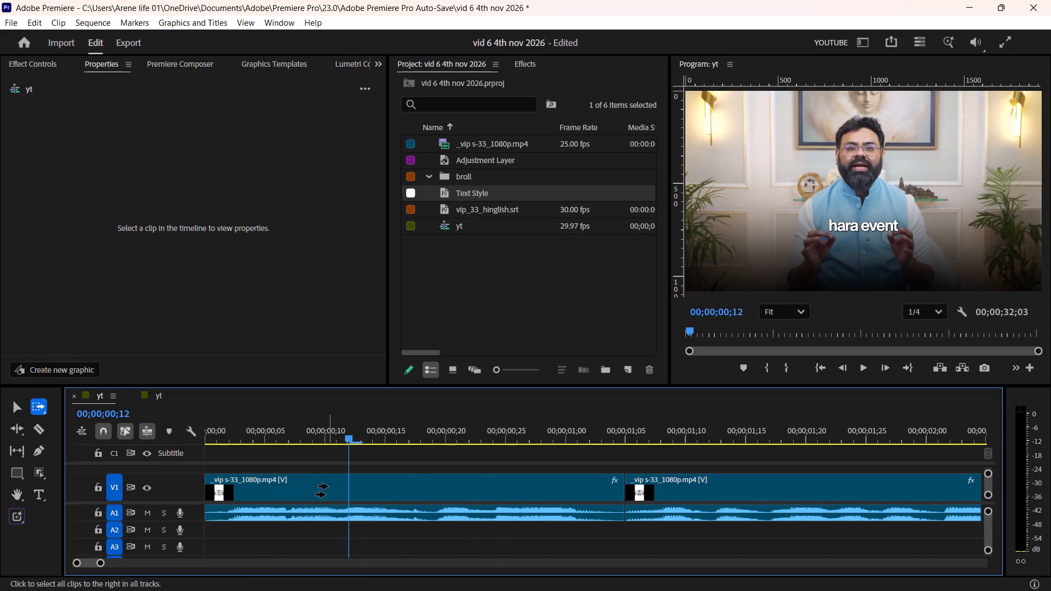
{"action": "scroll", "coordinate": [327, 484], "scroll_direction": "up", "scroll_amount": 5, "text": "ctrl"}
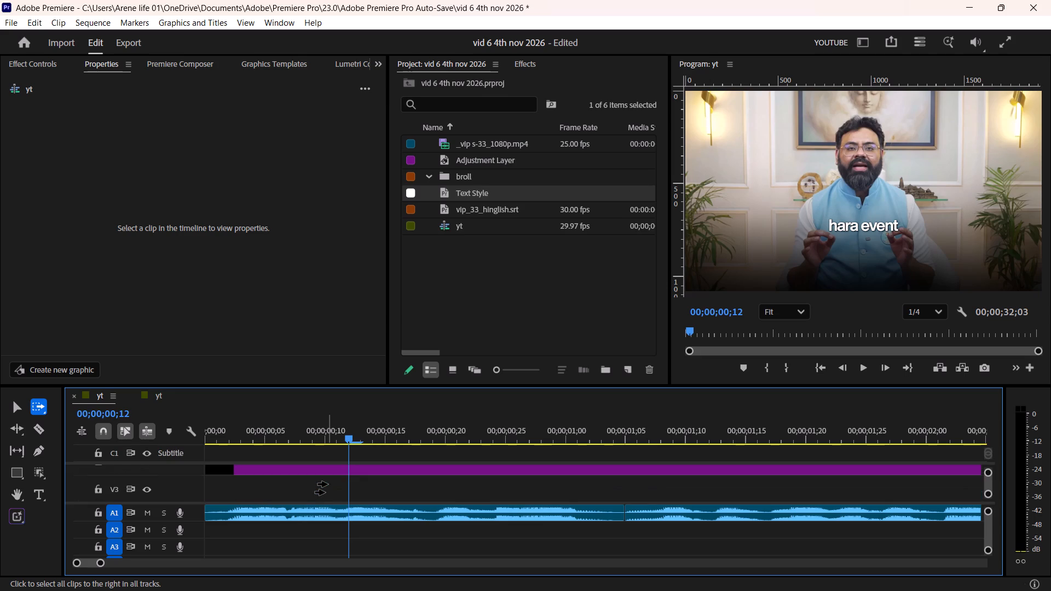
{"action": "key", "text": "ctrl+v"}
{"action": "scroll", "coordinate": [327, 484], "scroll_direction": "up", "scroll_amount": 5, "text": "ctrl"}
{"action": "key", "text": "v"}
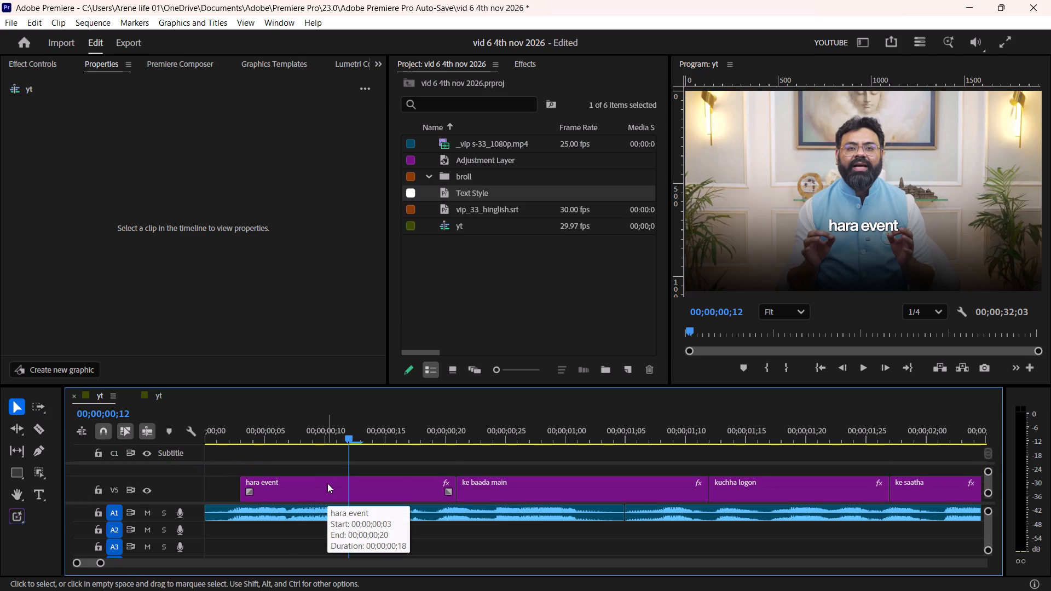
Play the yt sequence from its start to check the converted caption graphics against the speech.
{"action": "scroll", "coordinate": [320, 480], "scroll_direction": "down", "scroll_amount": 5, "text": "alt"}
{"action": "scroll", "coordinate": [284, 465], "scroll_direction": "up", "scroll_amount": 4}
{"action": "left_click_drag", "start_coordinate": [227, 434], "coordinate": [161, 455]}
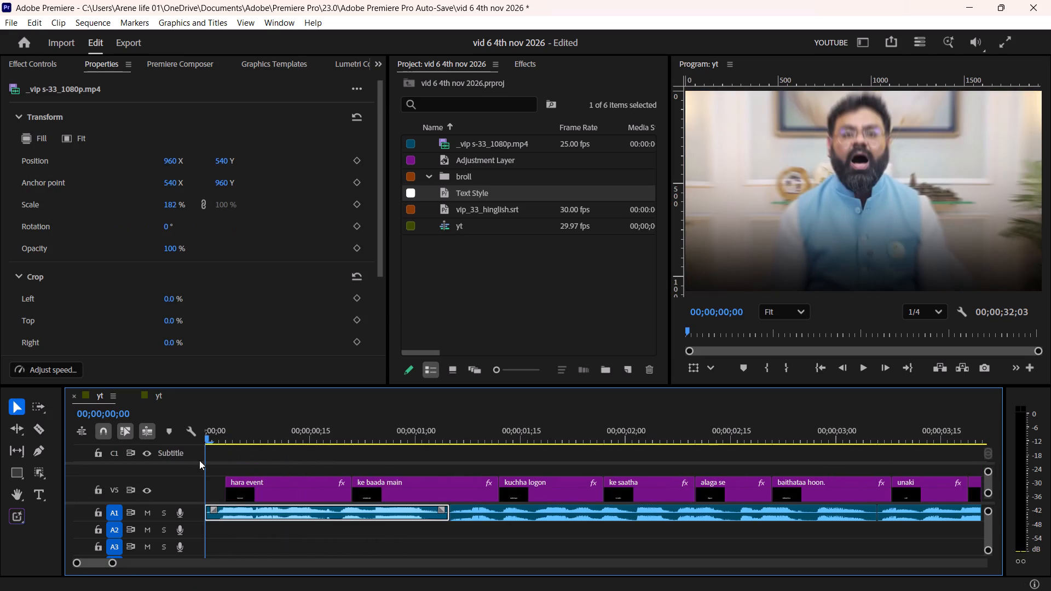
{"action": "key", "text": "space"}
{"action": "key", "text": "space"}
{"action": "left_click_drag", "start_coordinate": [245, 433], "coordinate": [161, 449]}
{"action": "key", "text": "space"}
{"action": "scroll", "coordinate": [296, 451], "scroll_direction": "down", "scroll_amount": 14, "text": "alt"}
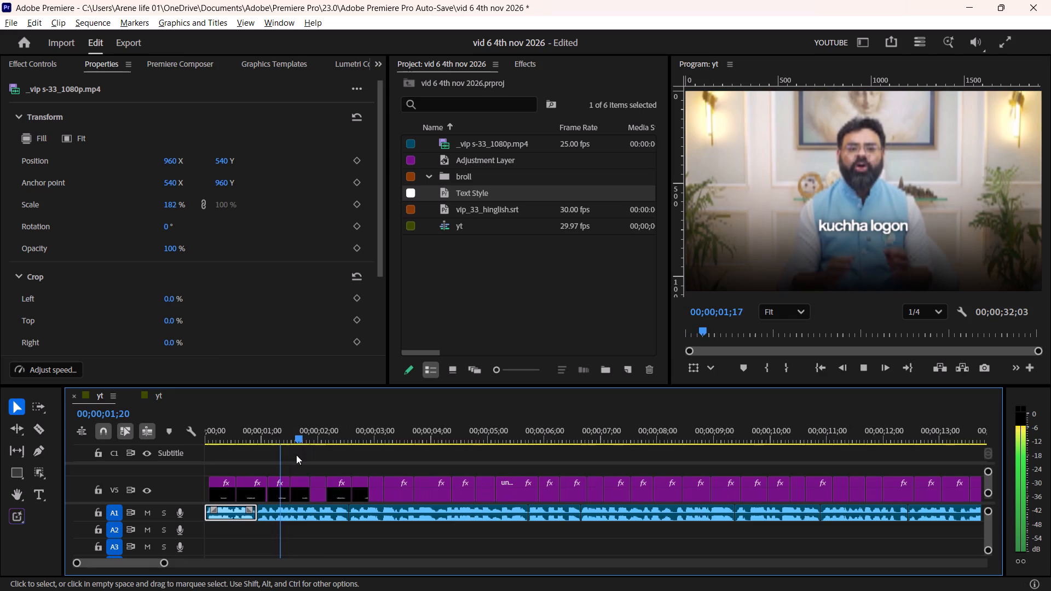
{"action": "scroll", "coordinate": [296, 460], "scroll_direction": "up", "scroll_amount": 4}
{"action": "key", "text": "space"}
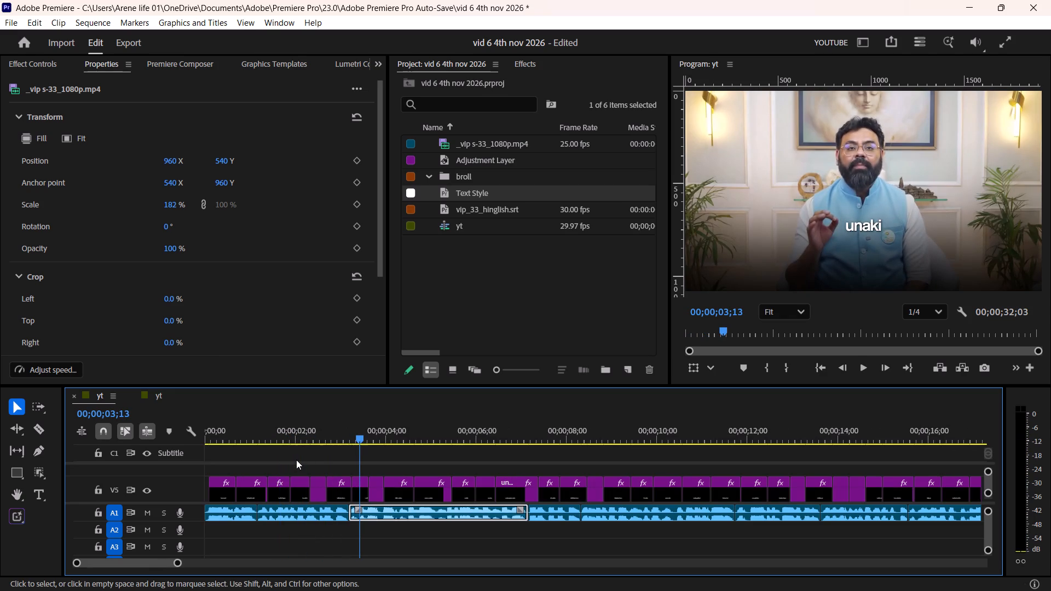
Save the vid 6 4th nov 2026 project.
{"action": "key", "text": "ctrl+s"}
{"action": "key", "text": "ctrl+s"}
Copy the "Mere screen pe" Clean Style Text Animation clip from the vid 5 project's yt sequence.
{"action": "left_click_drag", "start_coordinate": [312, 437], "coordinate": [227, 454]}
{"action": "scroll", "coordinate": [227, 461], "scroll_direction": "up", "scroll_amount": 4}
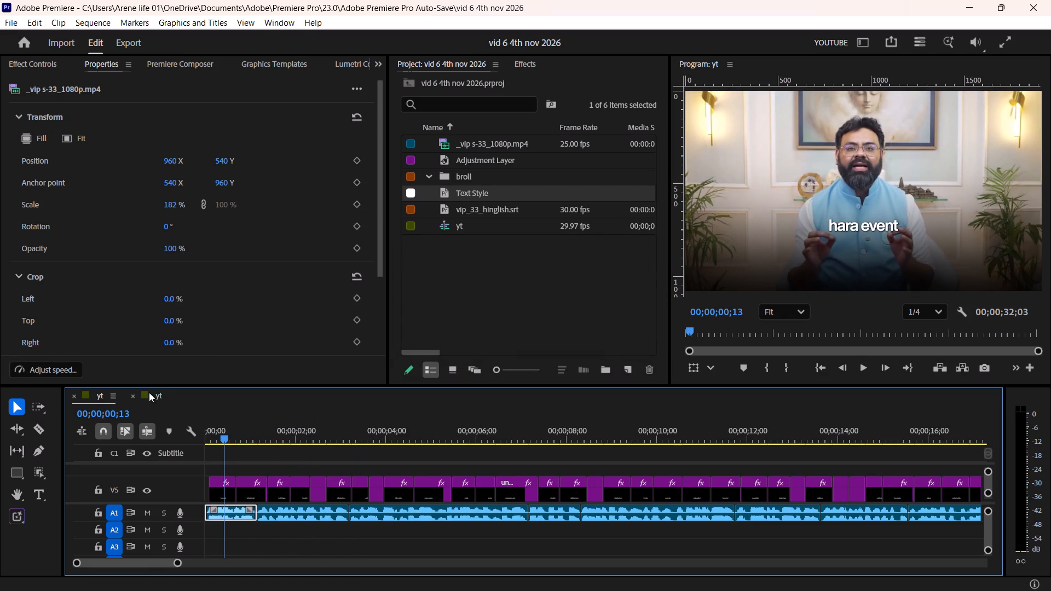
{"action": "left_click", "coordinate": [156, 394]}
{"action": "scroll", "coordinate": [249, 489], "scroll_direction": "down", "scroll_amount": 5, "text": "alt"}
{"action": "scroll", "coordinate": [245, 483], "scroll_direction": "up", "scroll_amount": 8, "text": "ctrl"}
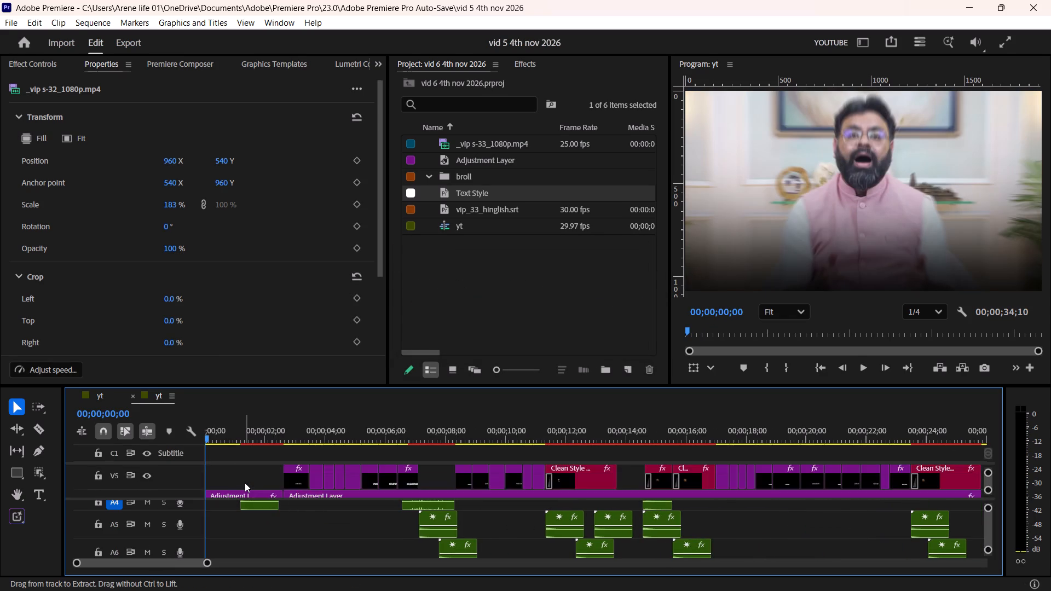
{"action": "scroll", "coordinate": [245, 483], "scroll_direction": "up", "scroll_amount": 5, "text": "ctrl"}
{"action": "left_click", "coordinate": [256, 427]}
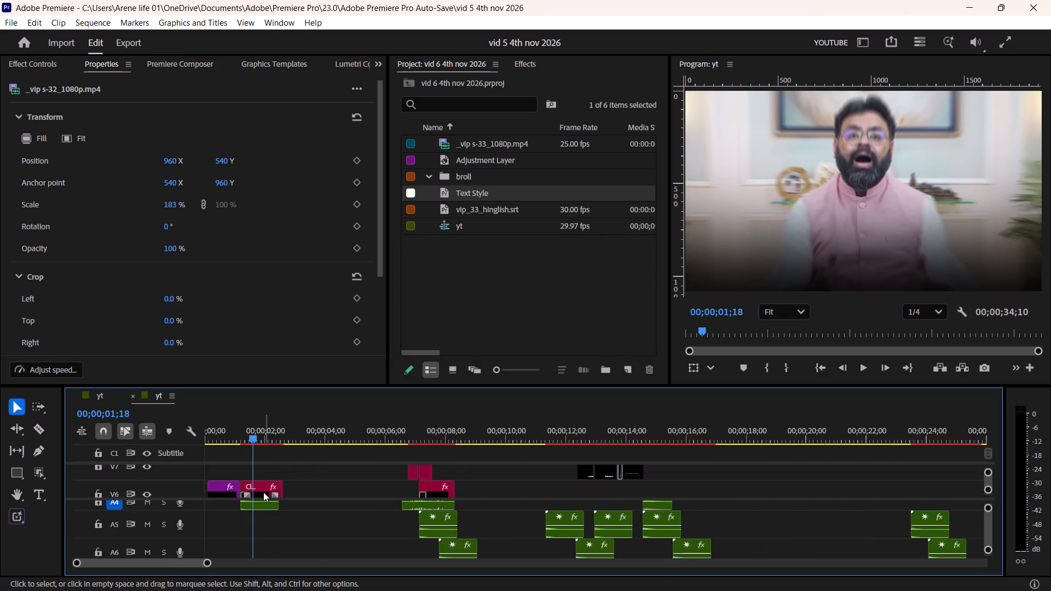
{"action": "left_click", "coordinate": [262, 487]}
{"action": "key", "text": "ctrl+c"}
{"action": "key", "text": "ctrl+c"}
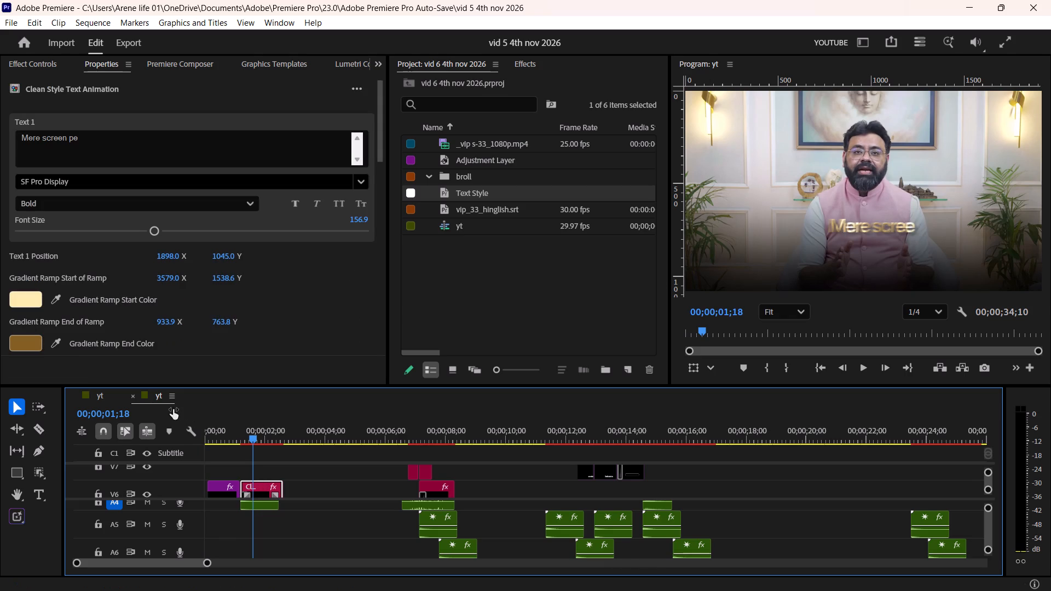
Paste the copied text animation at the start of the vid 6 yt sequence, above the captions, and preview it.
{"action": "left_click", "coordinate": [95, 391]}
{"action": "left_click_drag", "start_coordinate": [218, 432], "coordinate": [193, 449]}
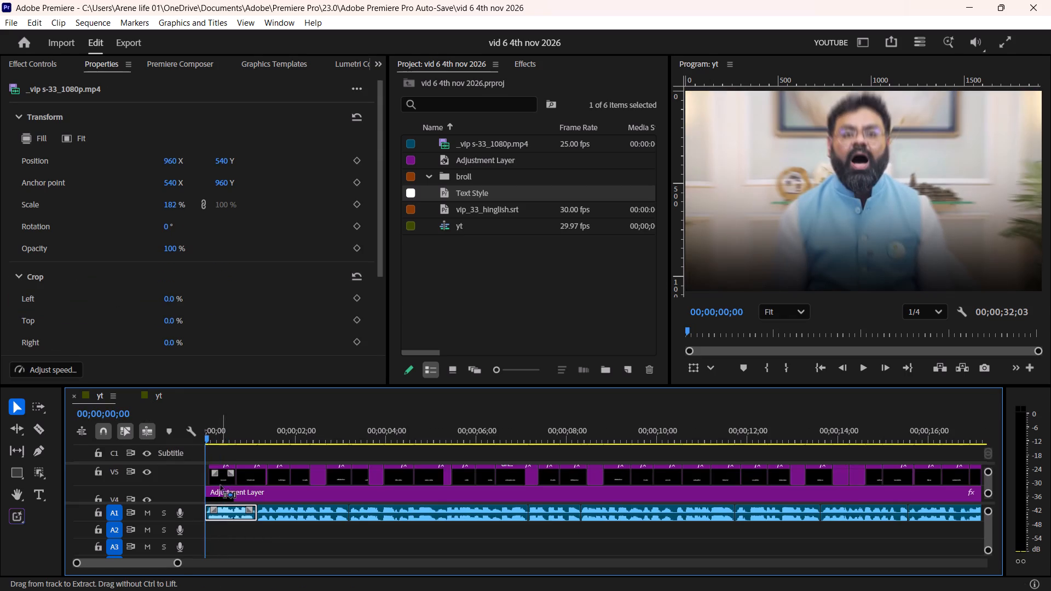
{"action": "scroll", "coordinate": [220, 485], "scroll_direction": "up", "scroll_amount": 8, "text": "ctrl"}
{"action": "left_click", "coordinate": [237, 467]}
{"action": "key", "text": "ctrl+v"}
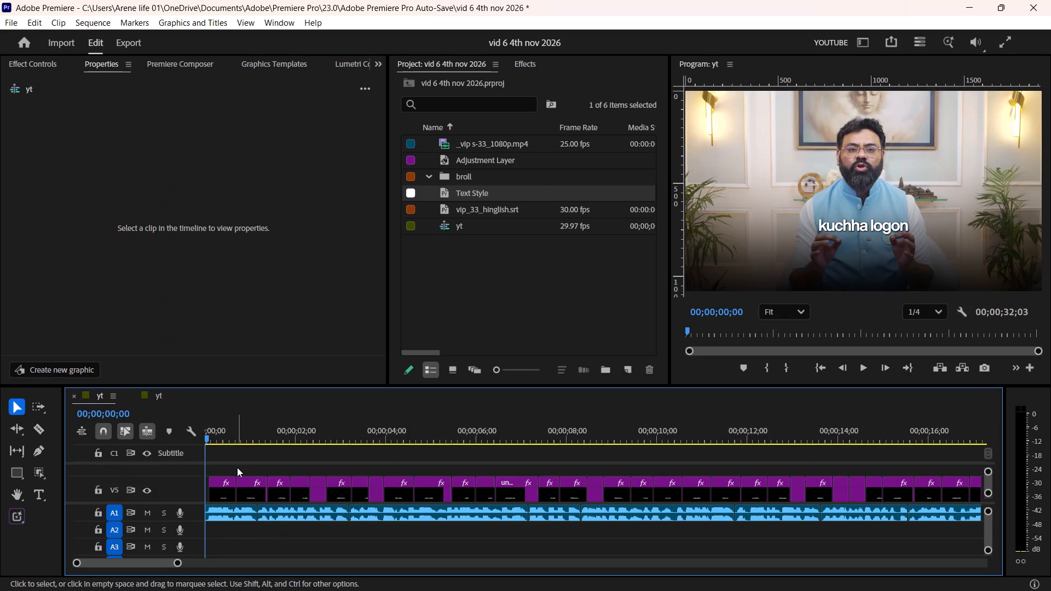
{"action": "scroll", "coordinate": [236, 470], "scroll_direction": "up", "scroll_amount": 16, "text": "ctrl"}
{"action": "left_click_drag", "start_coordinate": [239, 435], "coordinate": [190, 452]}
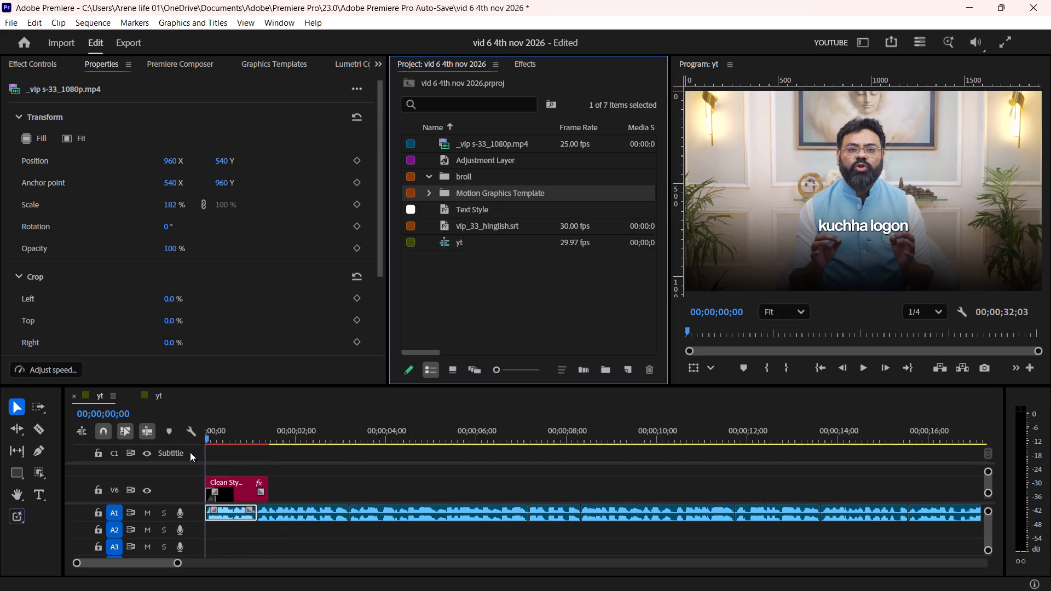
{"action": "left_click_drag", "start_coordinate": [190, 452], "coordinate": [187, 454]}
{"action": "key", "text": "space"}
{"action": "key", "text": "space"}
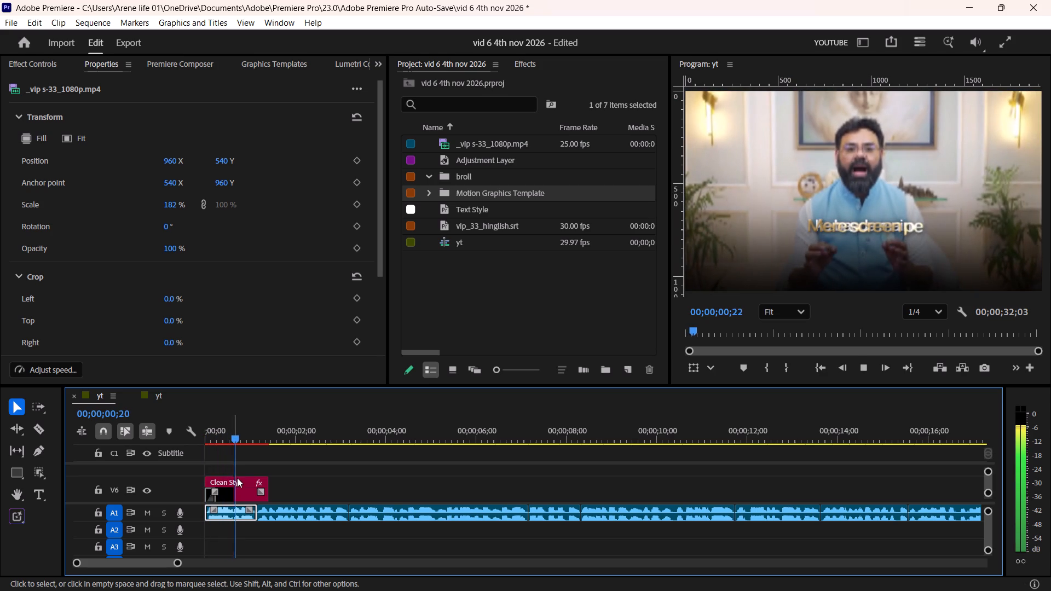
Change Text 1 of the pasted text animation to "Har event ke badh".
{"action": "left_click", "coordinate": [240, 484]}
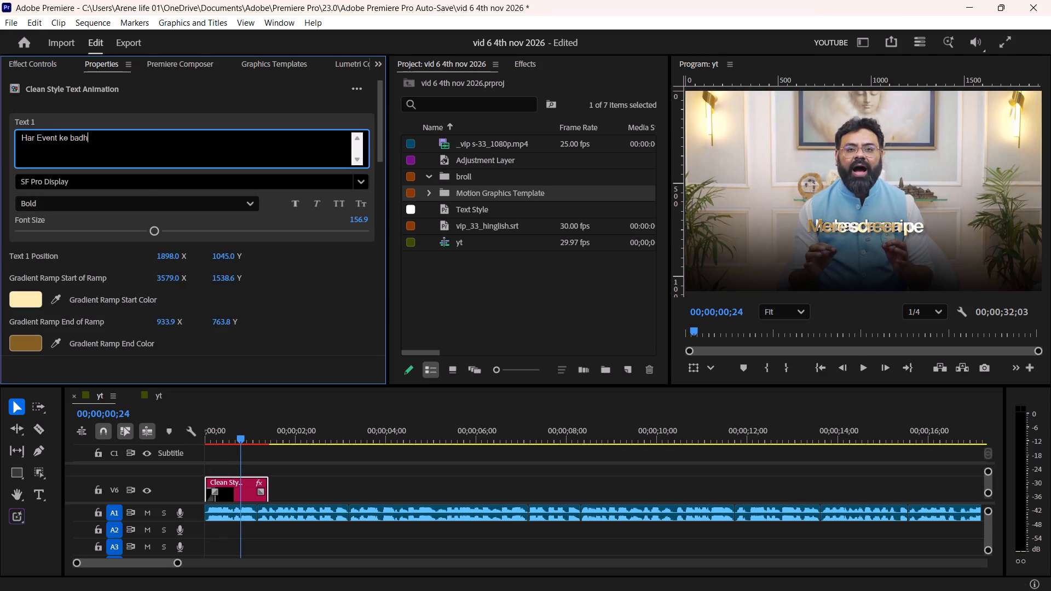
{"action": "left_click", "coordinate": [39, 140]}
{"action": "key", "text": "Right"}
{"action": "key", "text": "BackSpace"}
{"action": "key", "text": "e"}
{"action": "left_click", "coordinate": [154, 98]}
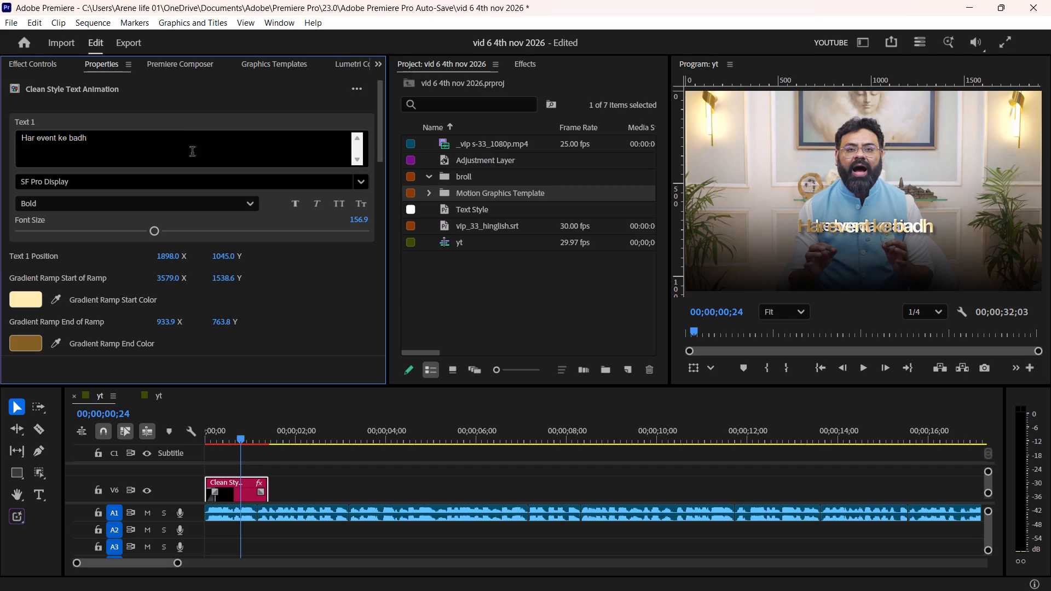
Set Text 1's font style to Black Italic and its font size to about 185.4.
{"action": "left_click", "coordinate": [128, 208]}
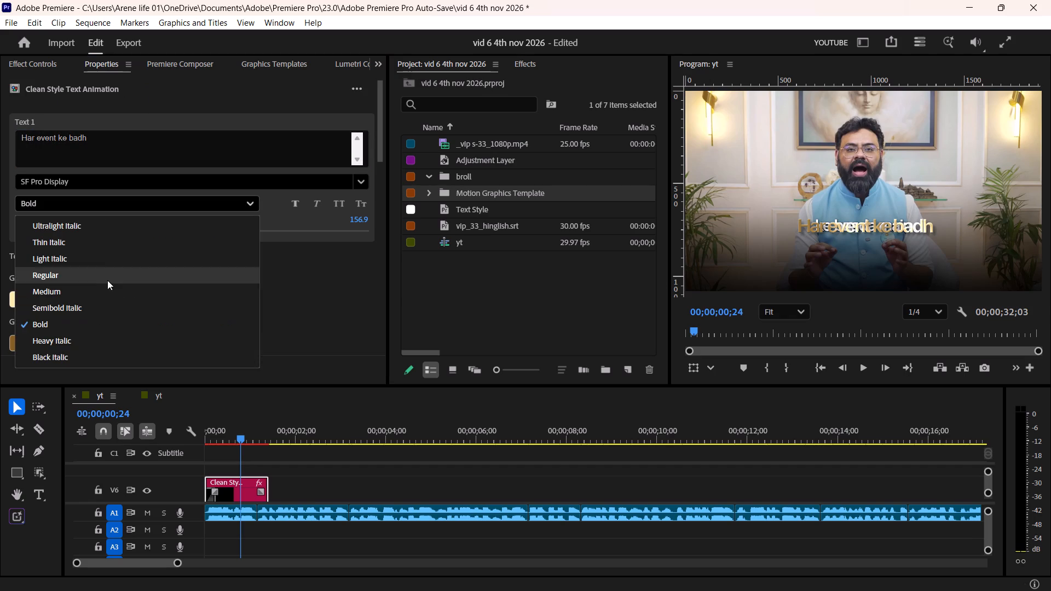
{"action": "left_click", "coordinate": [81, 355]}
{"action": "left_click_drag", "start_coordinate": [155, 229], "coordinate": [180, 224]}
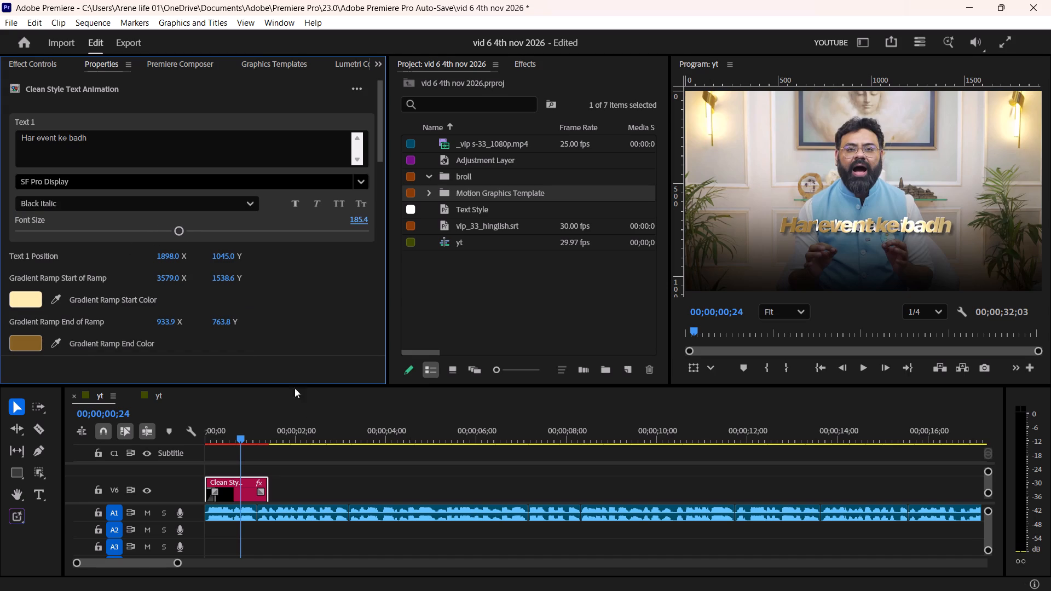
Play the title from the sequence start and extend the text animation clip's end to 00;00;02;09.
{"action": "scroll", "coordinate": [269, 473], "scroll_direction": "up", "scroll_amount": 12, "text": "alt"}
{"action": "left_click_drag", "start_coordinate": [238, 434], "coordinate": [202, 447]}
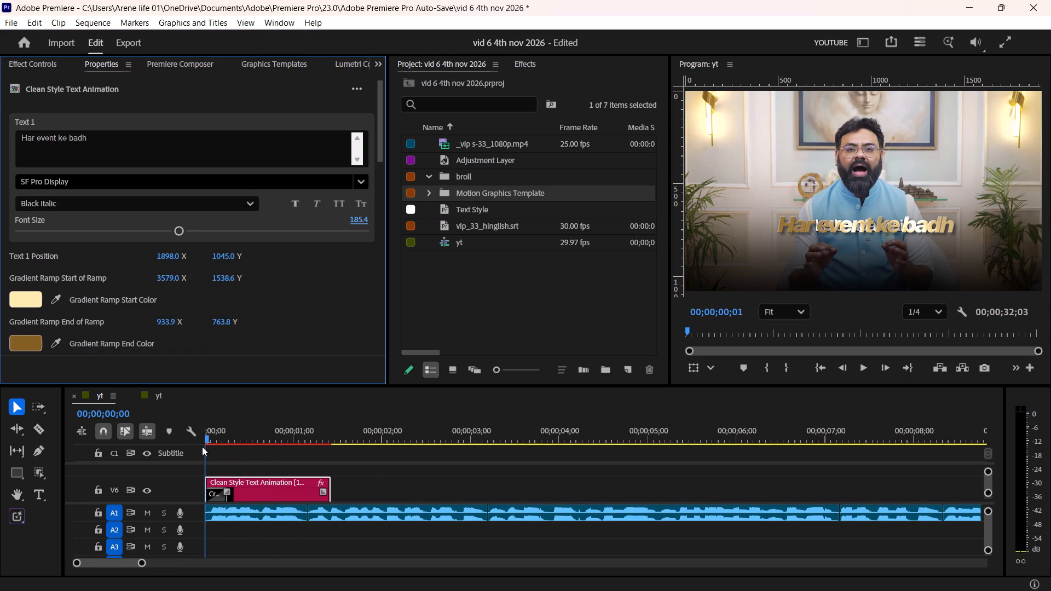
{"action": "left_click_drag", "start_coordinate": [202, 447], "coordinate": [199, 448]}
{"action": "left_click", "coordinate": [370, 479]}
{"action": "key", "text": "space"}
{"action": "scroll", "coordinate": [288, 478], "scroll_direction": "up", "scroll_amount": 5, "text": "alt"}
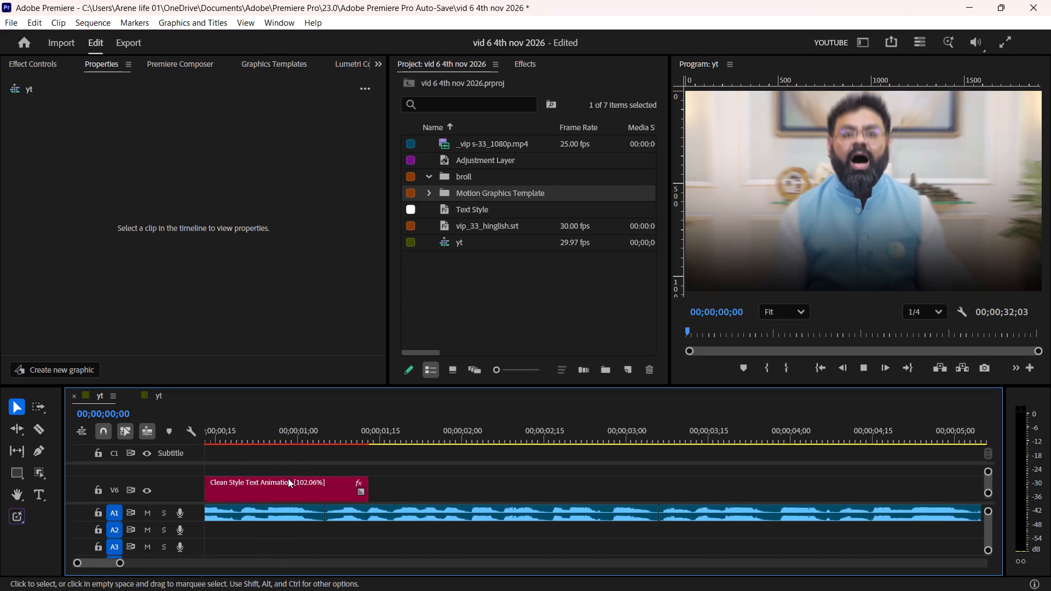
{"action": "scroll", "coordinate": [288, 478], "scroll_direction": "up", "scroll_amount": 4}
{"action": "key", "text": "space"}
{"action": "scroll", "coordinate": [288, 478], "scroll_direction": "up", "scroll_amount": 5, "text": "alt"}
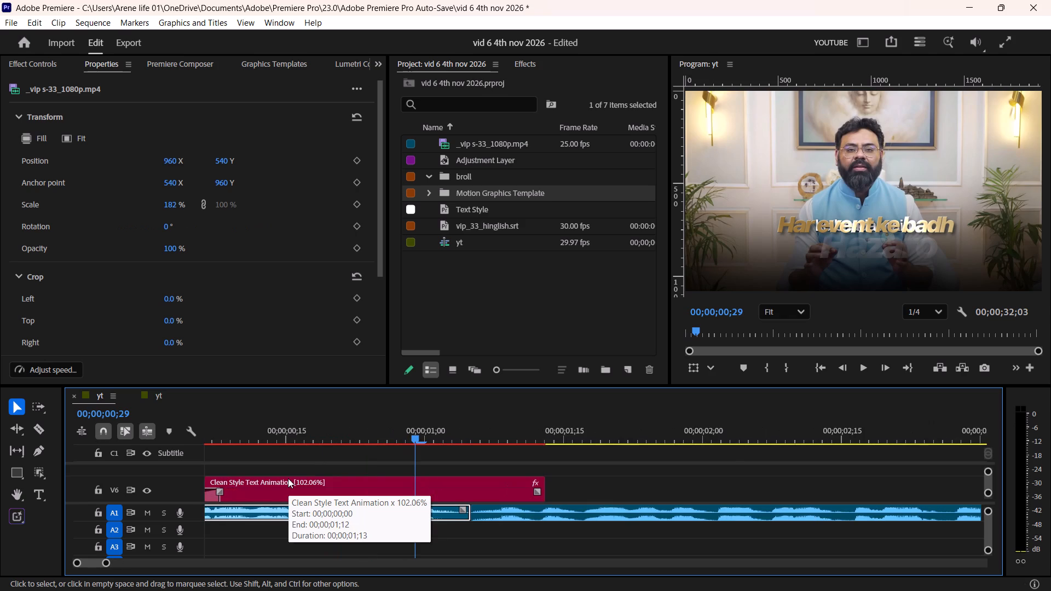
{"action": "key", "text": "space"}
{"action": "scroll", "coordinate": [344, 478], "scroll_direction": "down", "scroll_amount": 5, "text": "alt"}
{"action": "scroll", "coordinate": [344, 478], "scroll_direction": "down", "scroll_amount": 4}
{"action": "key", "text": "space"}
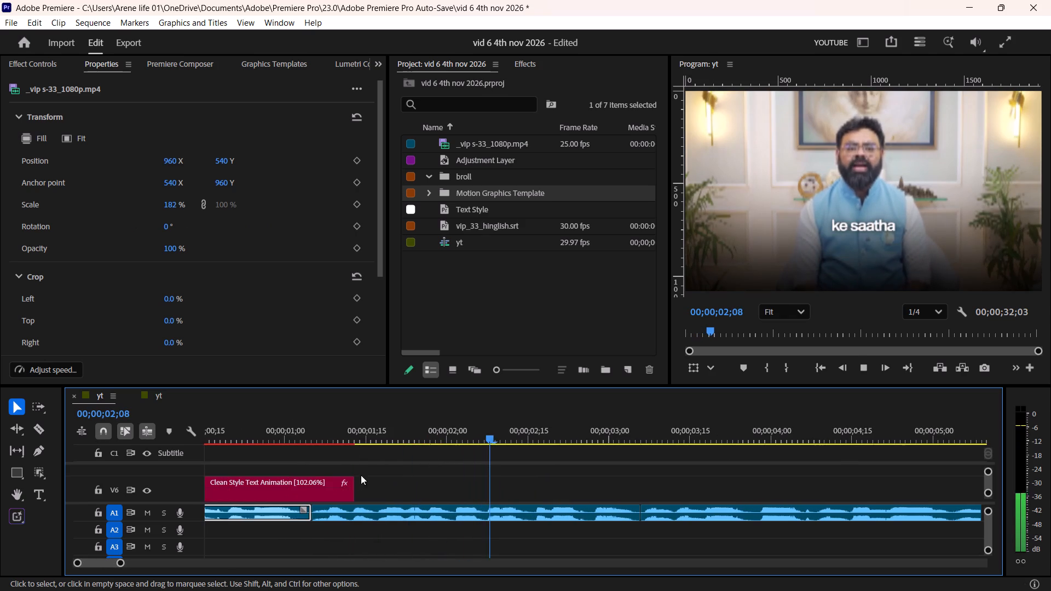
{"action": "left_click_drag", "start_coordinate": [350, 482], "coordinate": [484, 488]}
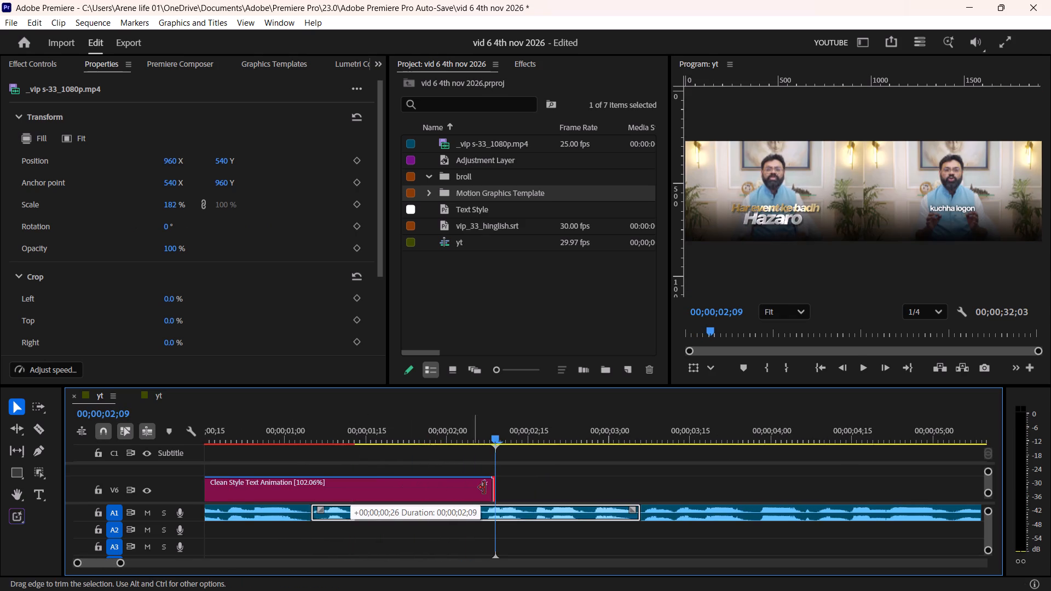
{"action": "left_click_drag", "start_coordinate": [484, 488], "coordinate": [487, 488]}
Change Text 2 of the text animation from "Hazaro" to "mai kuch logo ke sath".
{"action": "left_click_drag", "start_coordinate": [420, 425], "coordinate": [351, 449]}
{"action": "left_click", "coordinate": [355, 491]}
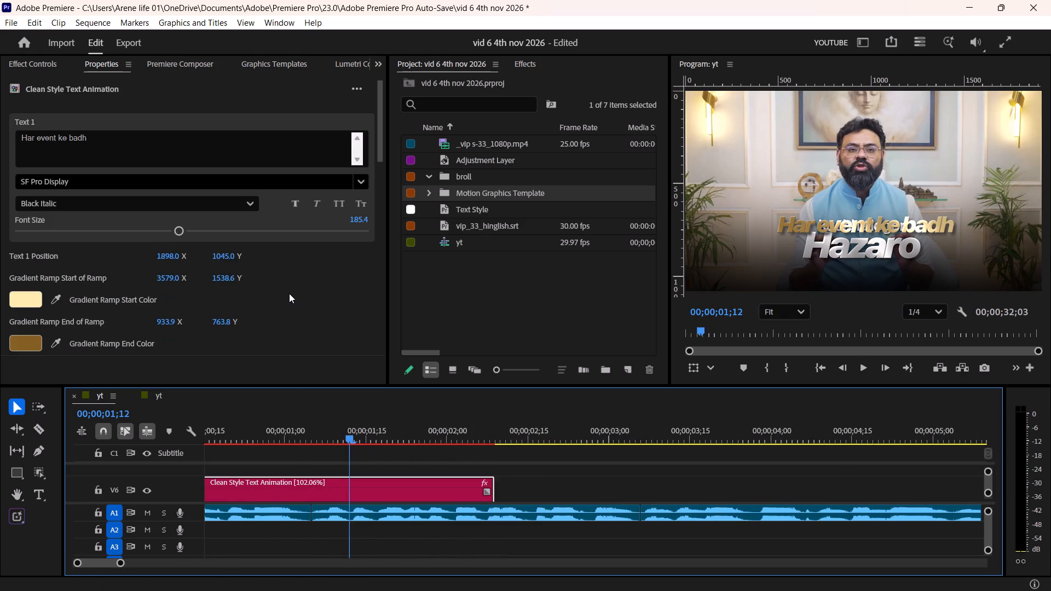
{"action": "scroll", "coordinate": [289, 294], "scroll_direction": "down", "scroll_amount": 13}
{"action": "left_click_drag", "start_coordinate": [82, 253], "coordinate": [0, 270]}
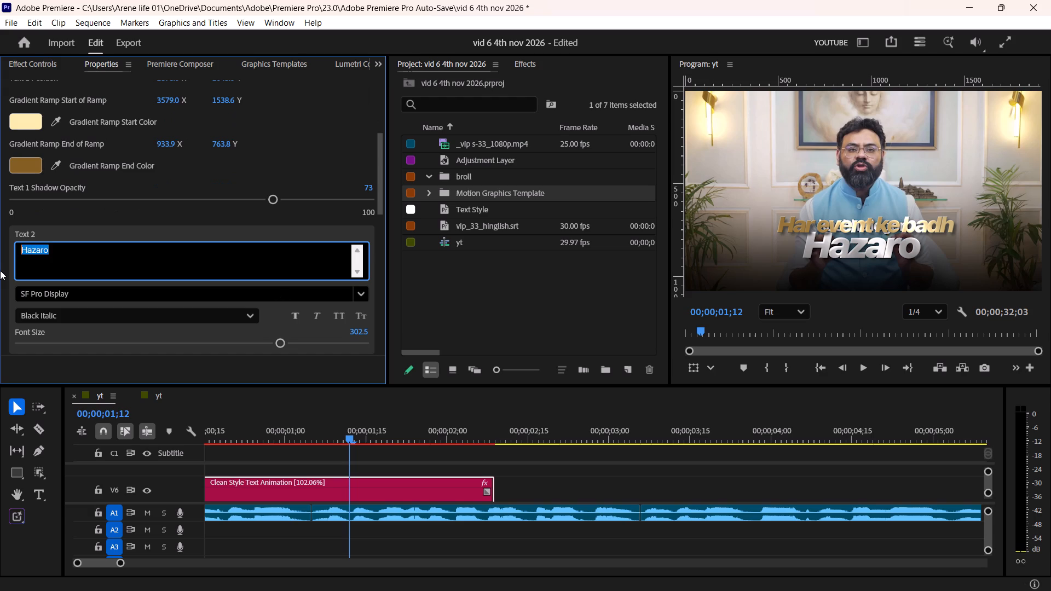
{"action": "type", "text": "mai kuch logo ke sath"}
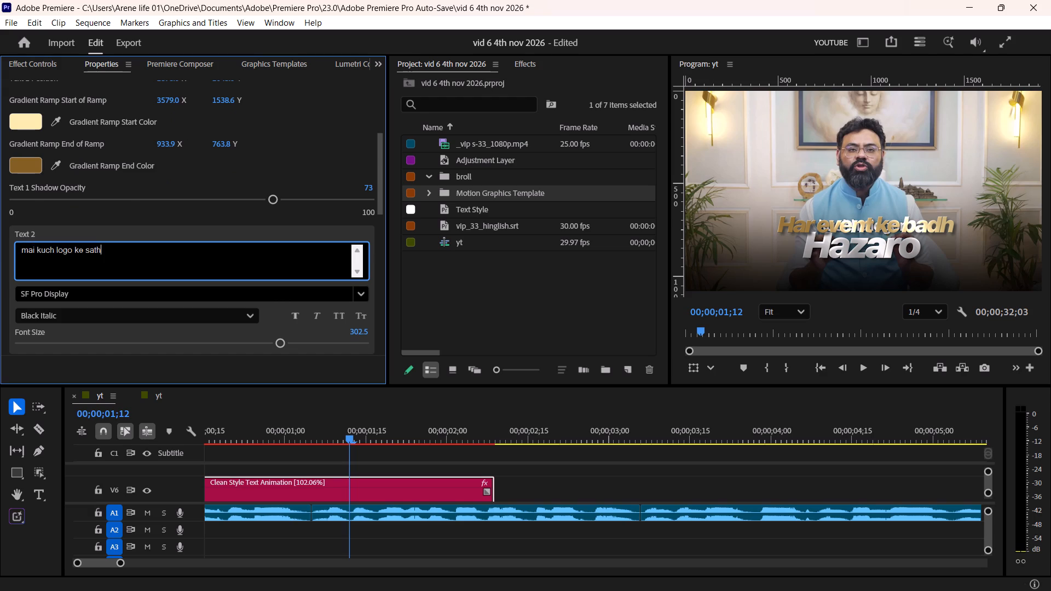
{"action": "left_click", "coordinate": [99, 219]}
Set Text 2's font style to Regular and reduce its font size to about 150.6.
{"action": "scroll", "coordinate": [100, 215], "scroll_direction": "down", "scroll_amount": 3}
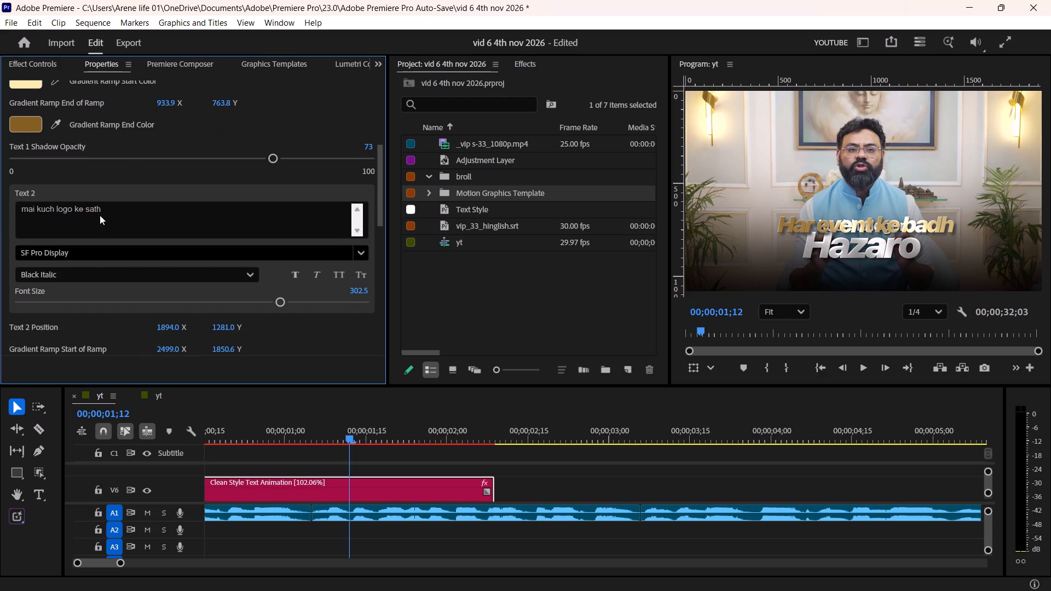
{"action": "left_click", "coordinate": [85, 277]}
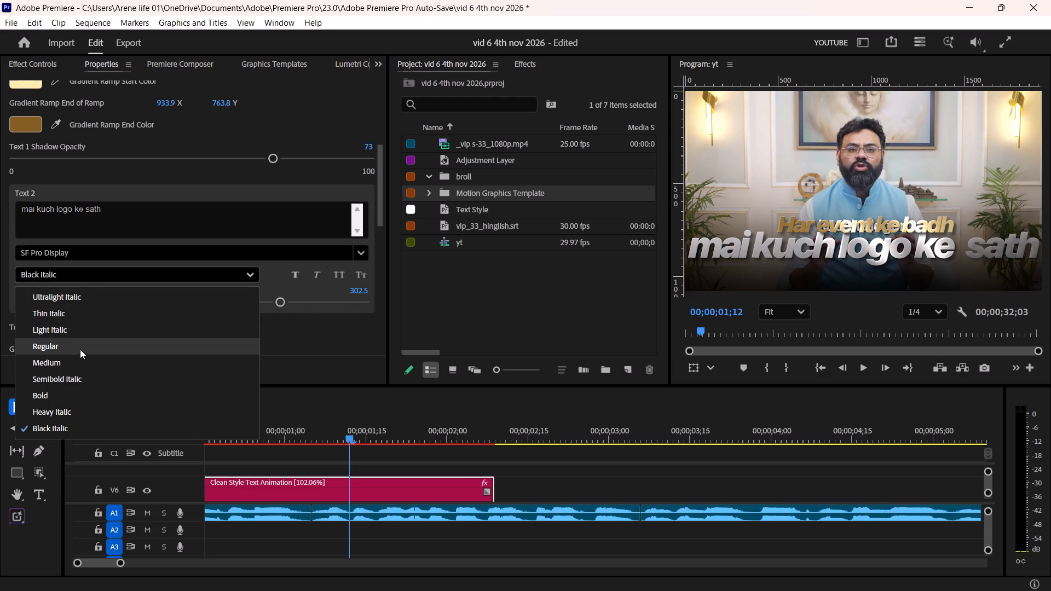
{"action": "left_click", "coordinate": [80, 350]}
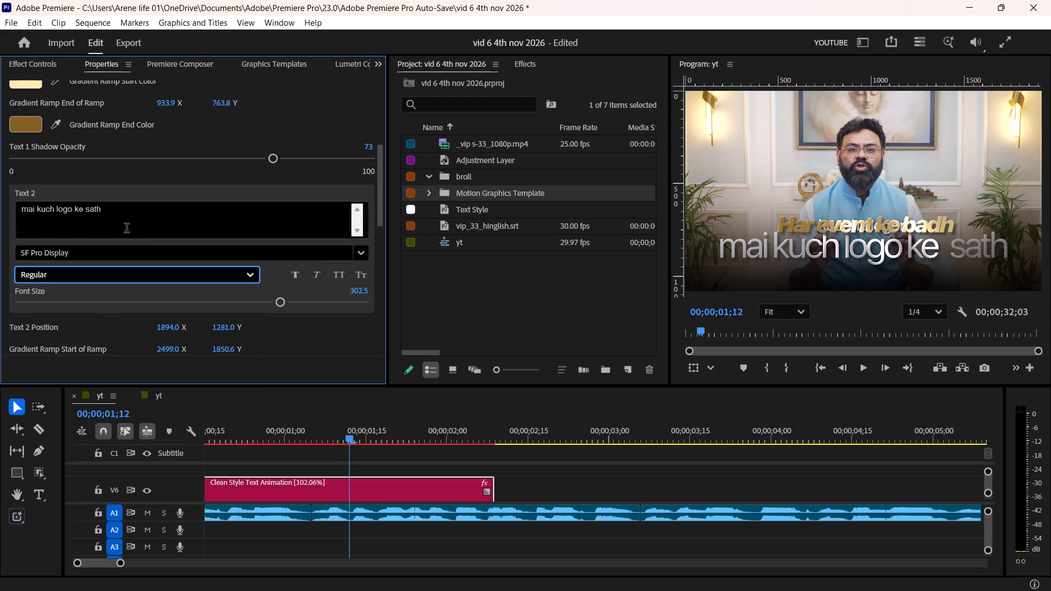
{"action": "scroll", "coordinate": [147, 171], "scroll_direction": "down", "scroll_amount": 4}
{"action": "left_click_drag", "start_coordinate": [270, 245], "coordinate": [189, 248]}
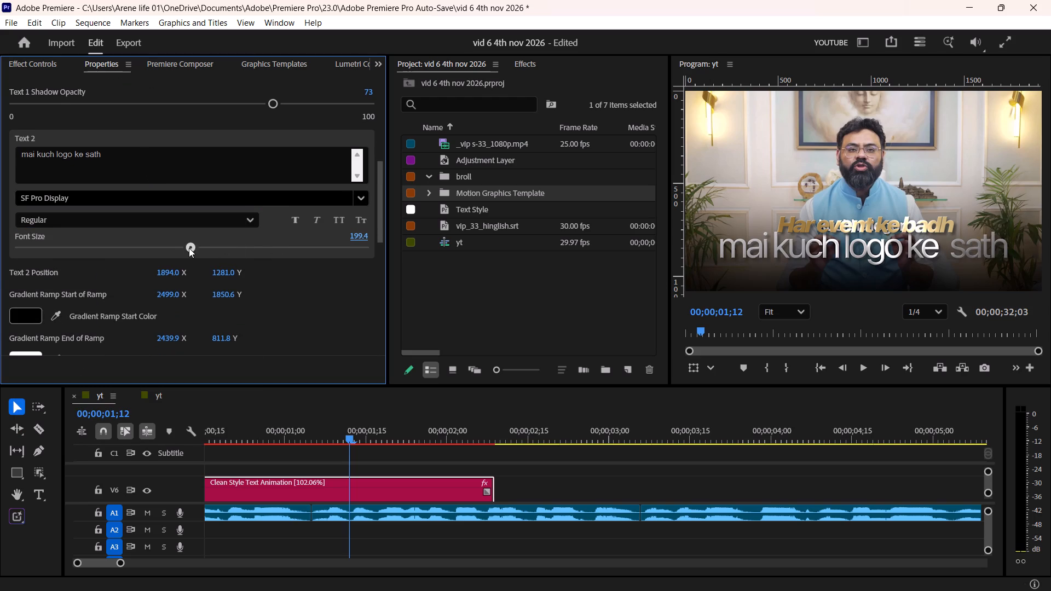
{"action": "left_click_drag", "start_coordinate": [189, 248], "coordinate": [186, 248]}
{"action": "left_click_drag", "start_coordinate": [186, 248], "coordinate": [160, 247]}
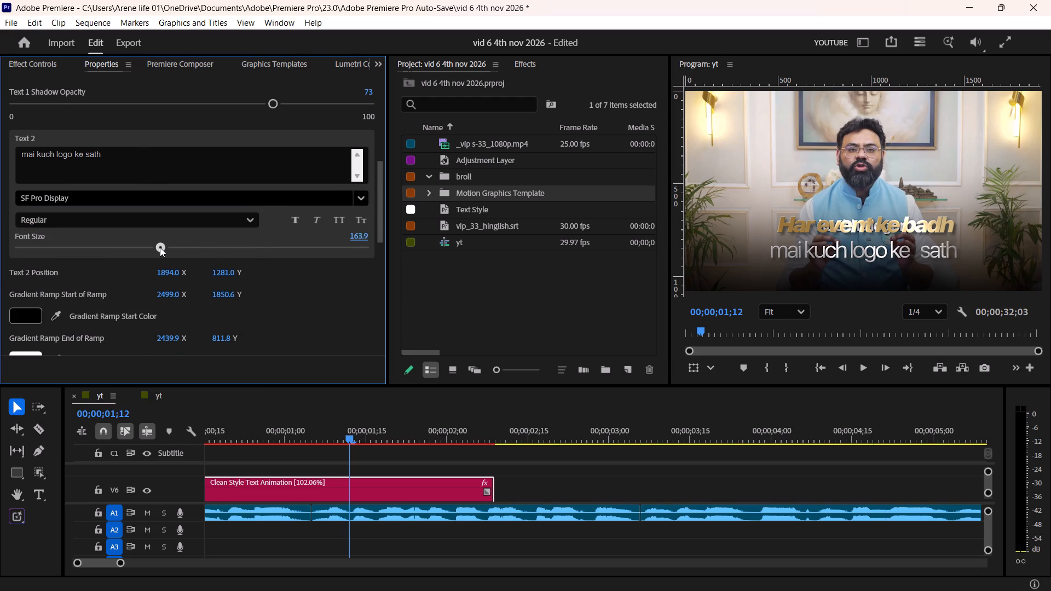
{"action": "left_click_drag", "start_coordinate": [160, 247], "coordinate": [149, 247]}
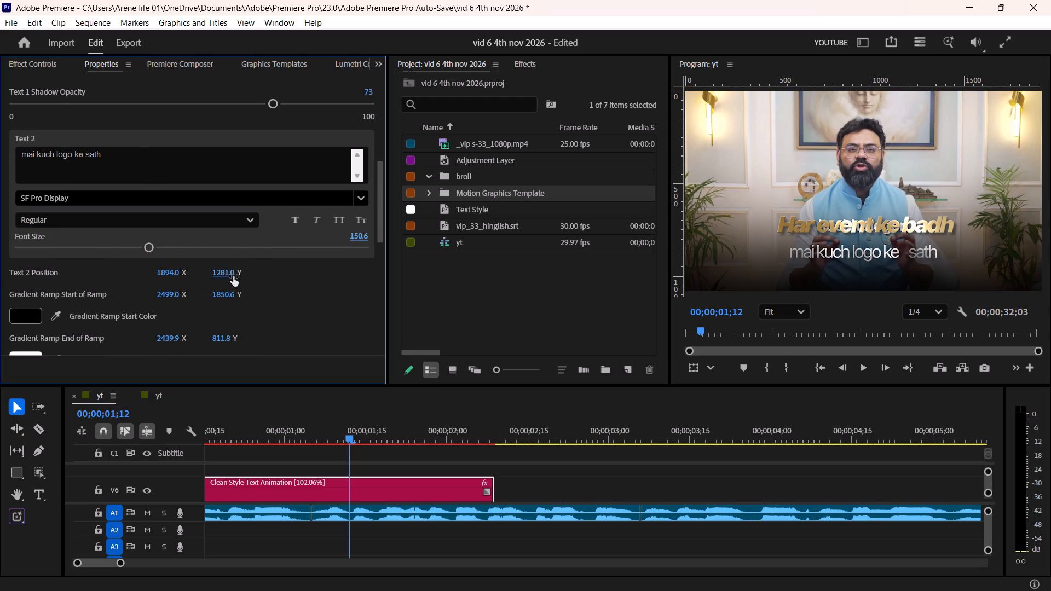
Move Text 2 closer to the first line at Y 1209 and set its font size to about 160.8.
{"action": "left_click_drag", "start_coordinate": [229, 273], "coordinate": [228, 297]}
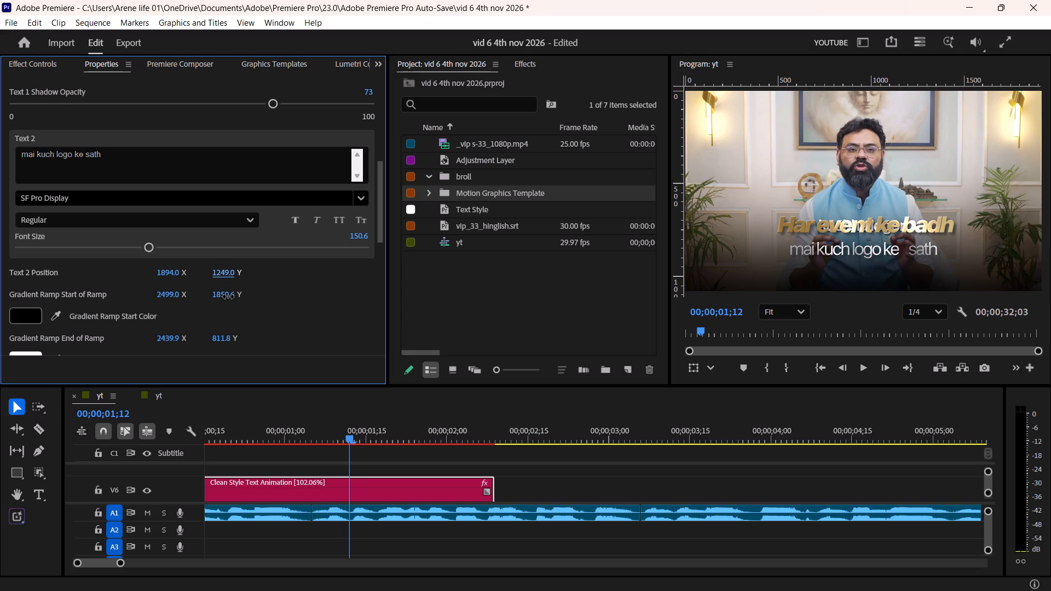
{"action": "left_click_drag", "start_coordinate": [228, 297], "coordinate": [228, 306]}
{"action": "left_click_drag", "start_coordinate": [225, 274], "coordinate": [229, 287]}
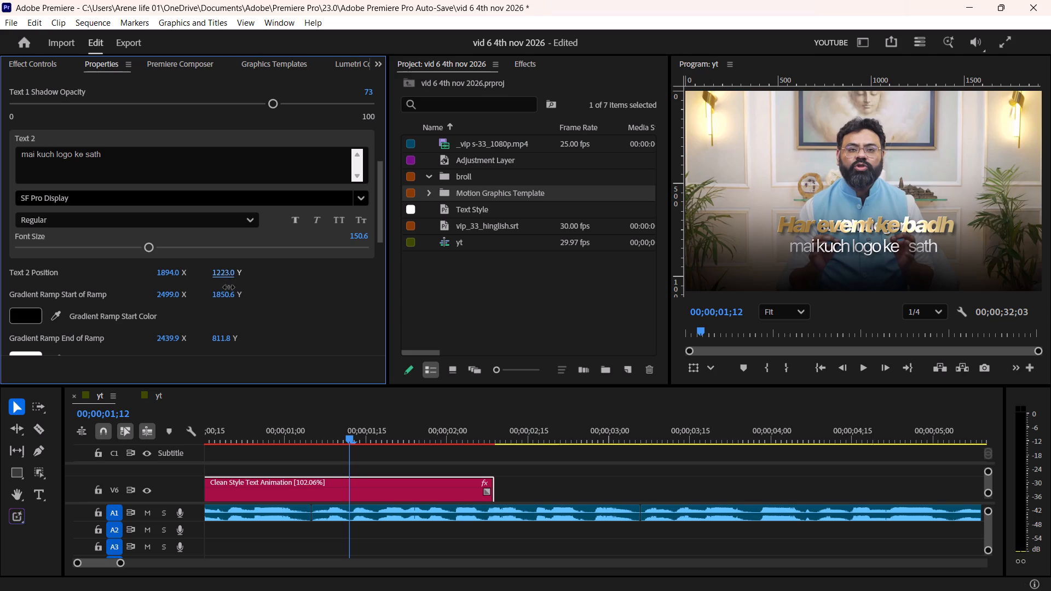
{"action": "left_click_drag", "start_coordinate": [229, 287], "coordinate": [232, 300]}
{"action": "left_click", "coordinate": [154, 247]}
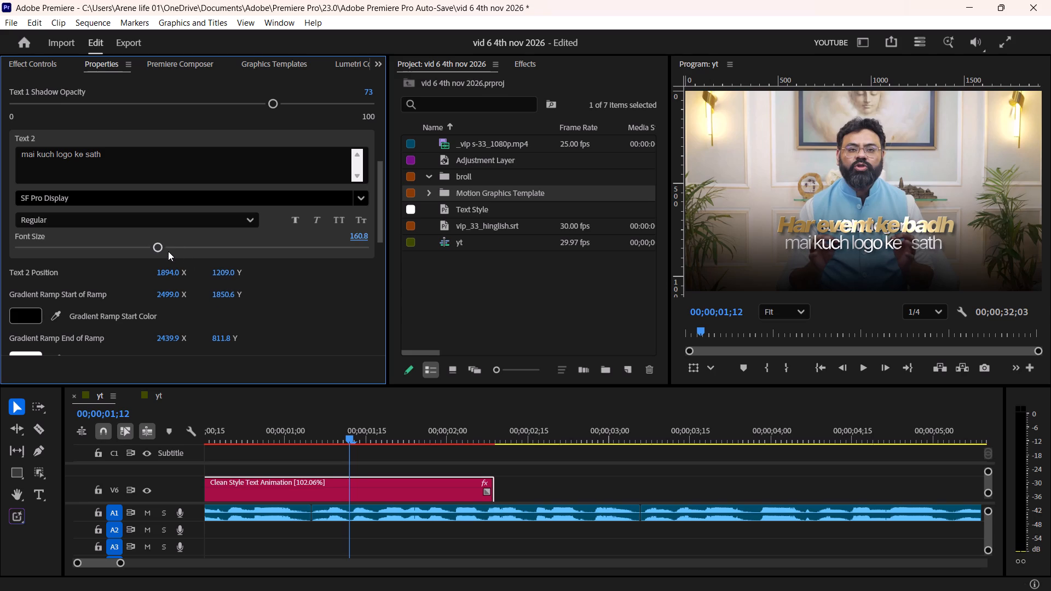
Preview the two-line title, then set Text 2's X position to 1933 and nudge the line slightly upward.
{"action": "scroll", "coordinate": [363, 476], "scroll_direction": "down", "scroll_amount": 4, "text": "alt"}
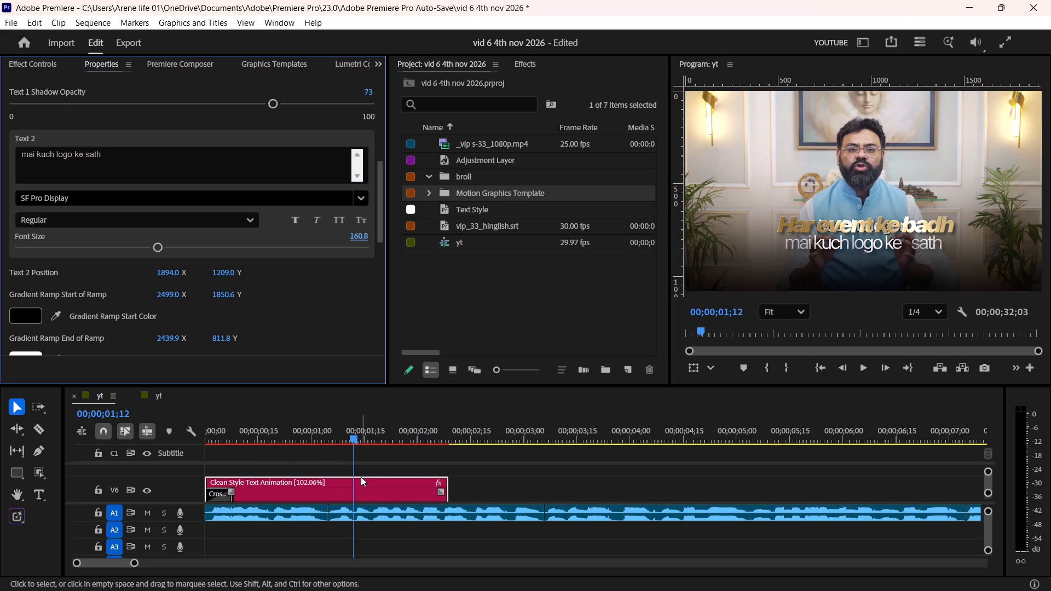
{"action": "scroll", "coordinate": [361, 477], "scroll_direction": "down", "scroll_amount": 4}
{"action": "left_click", "coordinate": [429, 483]}
{"action": "key", "text": "space"}
{"action": "key", "text": "space"}
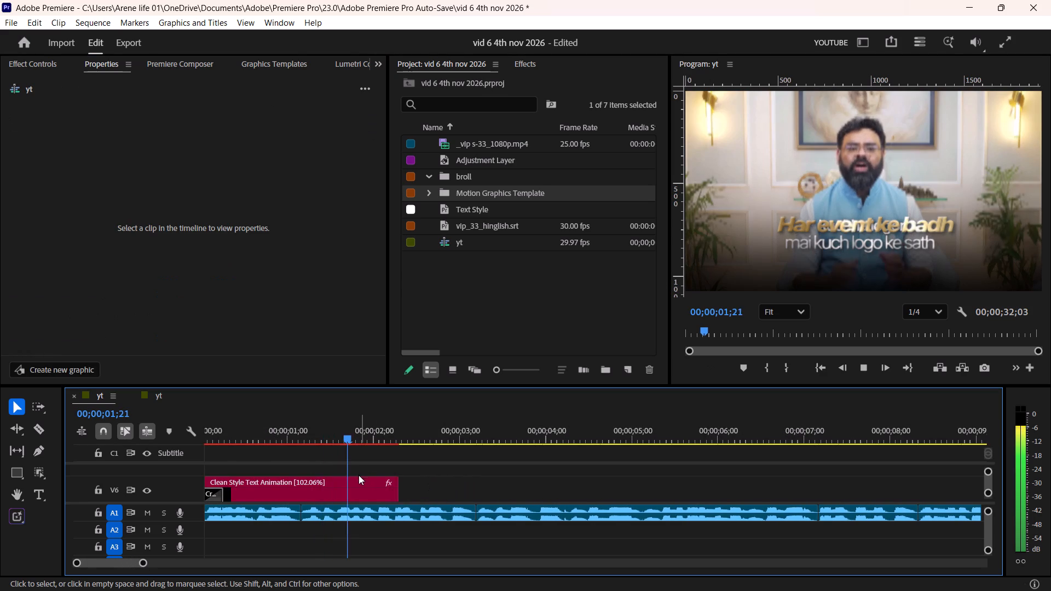
{"action": "left_click", "coordinate": [340, 480]}
{"action": "scroll", "coordinate": [281, 280], "scroll_direction": "down", "scroll_amount": 15}
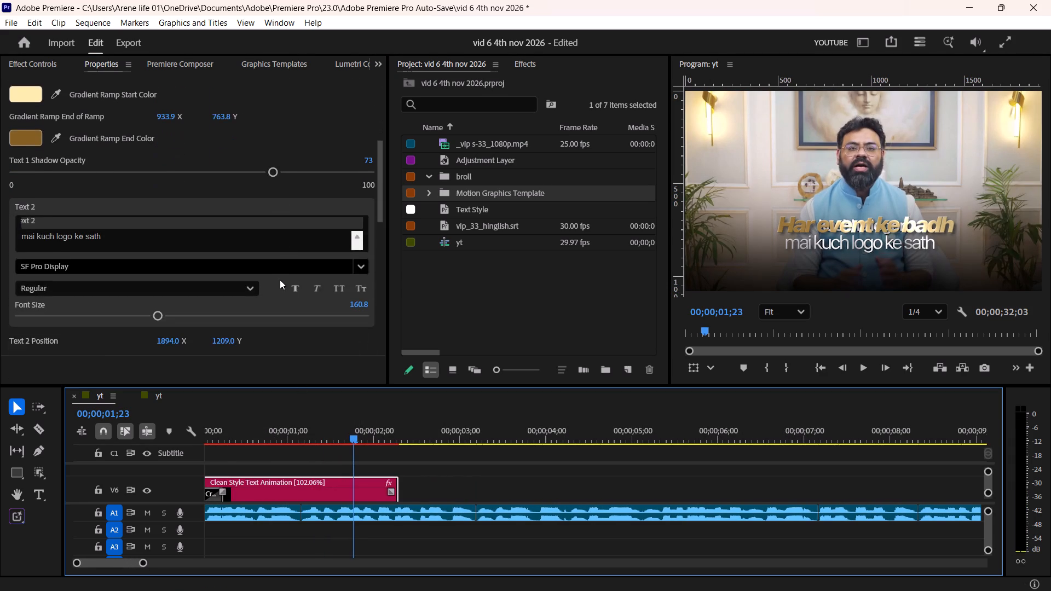
{"action": "scroll", "coordinate": [280, 280], "scroll_direction": "down", "scroll_amount": 5}
{"action": "left_click_drag", "start_coordinate": [161, 274], "coordinate": [181, 271]}
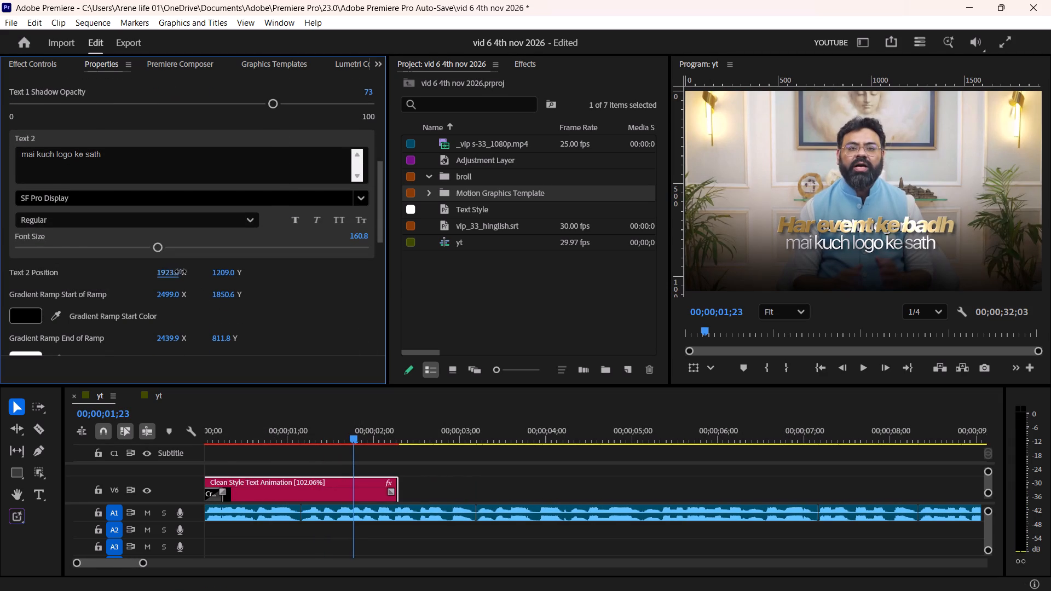
{"action": "left_click_drag", "start_coordinate": [181, 271], "coordinate": [184, 269]}
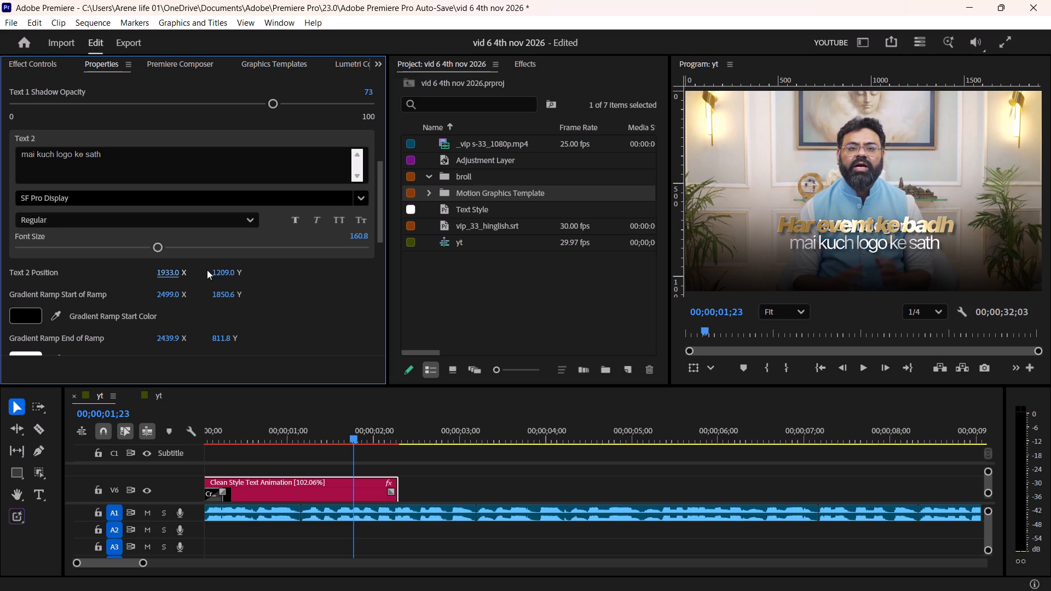
{"action": "left_click_drag", "start_coordinate": [221, 274], "coordinate": [224, 283]}
Set the text animation clip's motion scale to 73.
{"action": "scroll", "coordinate": [295, 293], "scroll_direction": "up", "scroll_amount": 11}
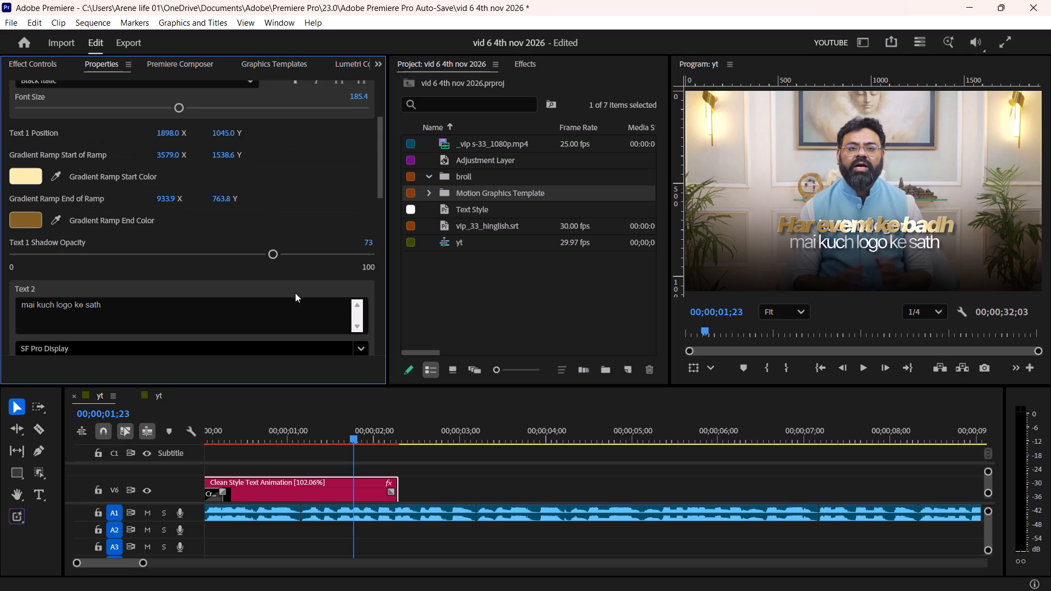
{"action": "scroll", "coordinate": [66, 70], "scroll_direction": "up", "scroll_amount": 3}
{"action": "left_click", "coordinate": [137, 178]}
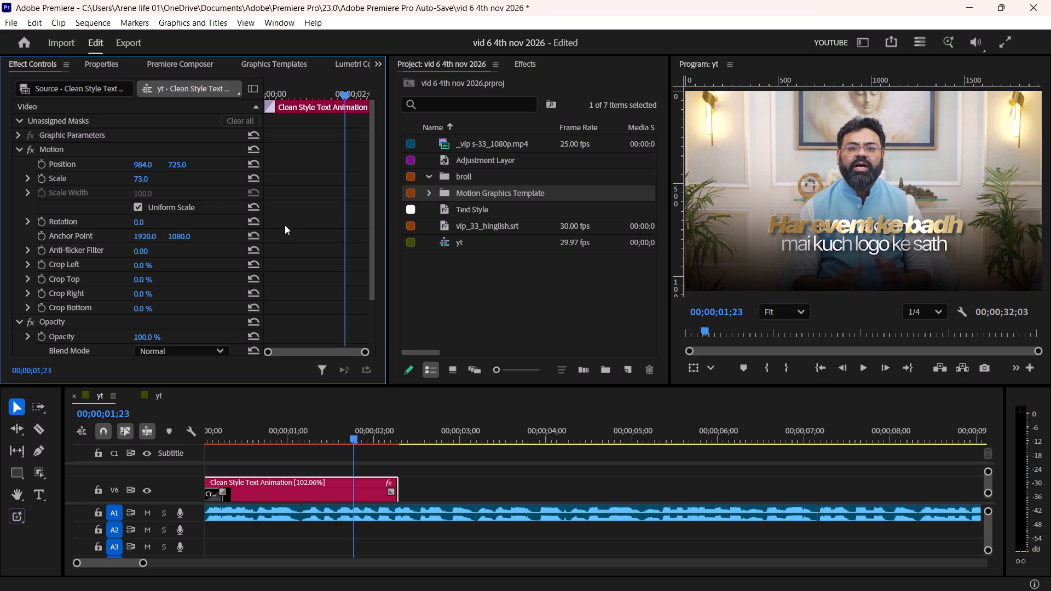
Sample Text 1's gradient colours from the video frame: grey beside the speaker's head as start, gold from the wall lamp as end.
{"action": "left_click", "coordinate": [103, 66]}
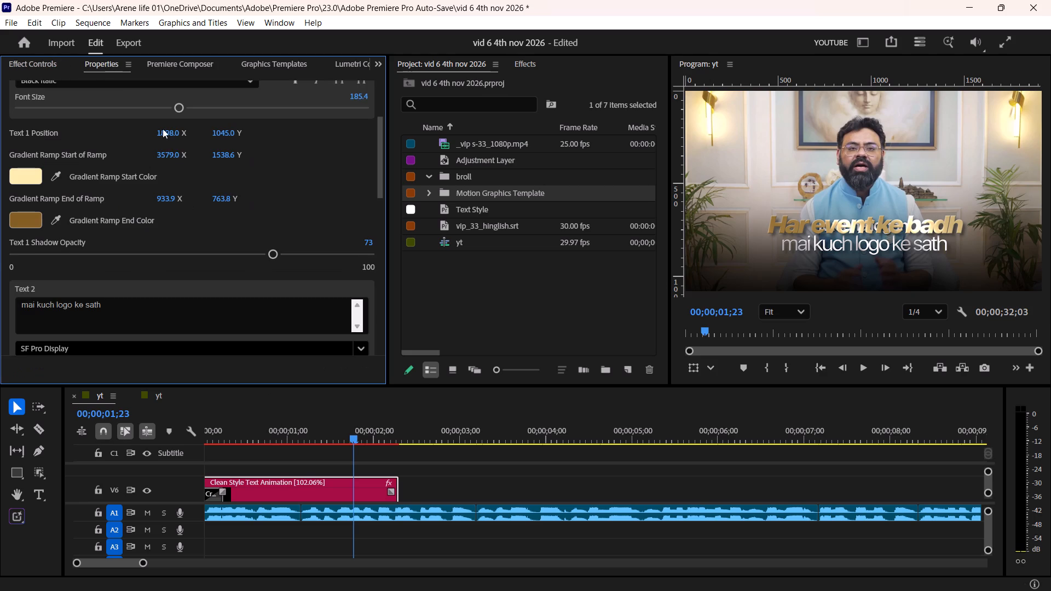
{"action": "scroll", "coordinate": [287, 194], "scroll_direction": "up", "scroll_amount": 3}
{"action": "left_click", "coordinate": [55, 215]}
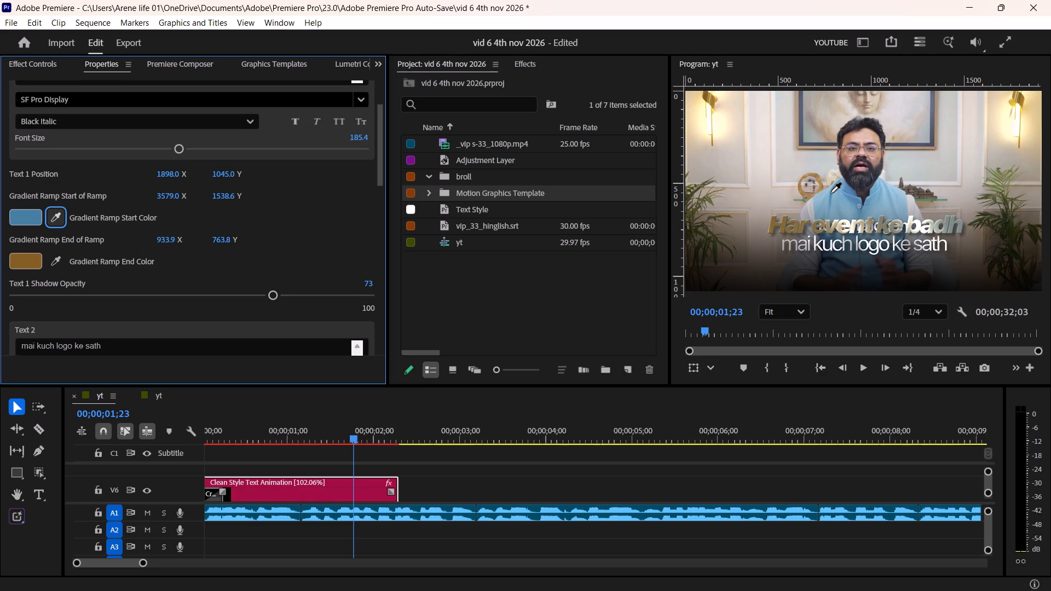
{"action": "left_click", "coordinate": [811, 132]}
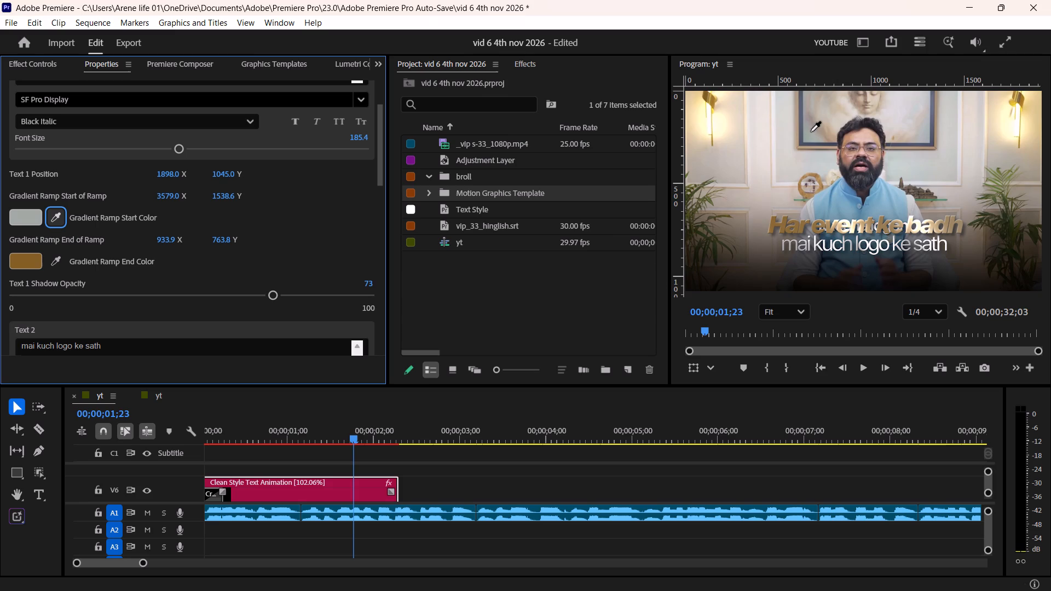
{"action": "left_click", "coordinate": [59, 256]}
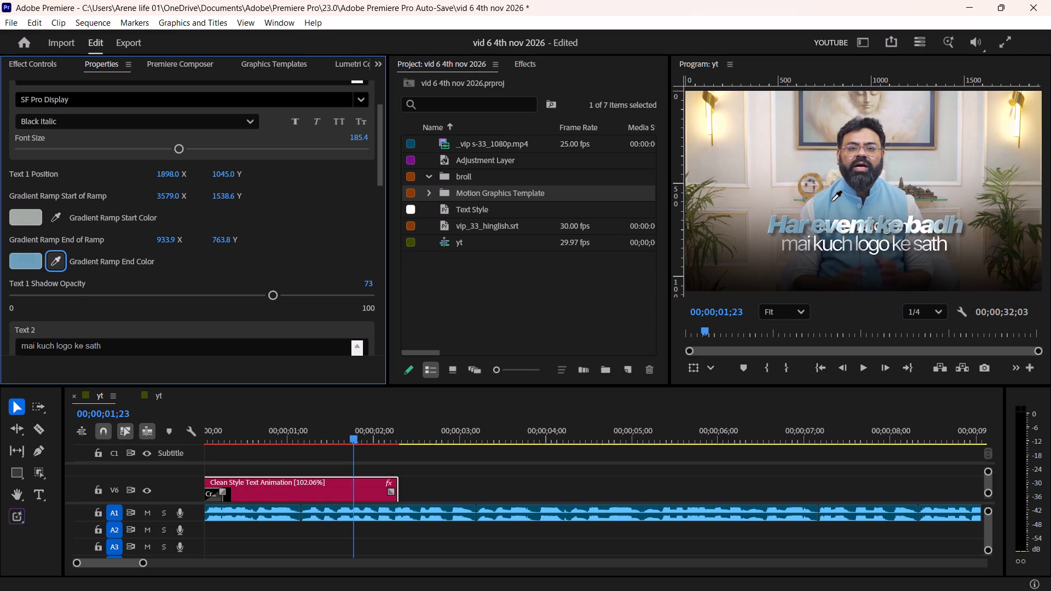
{"action": "left_click", "coordinate": [713, 101]}
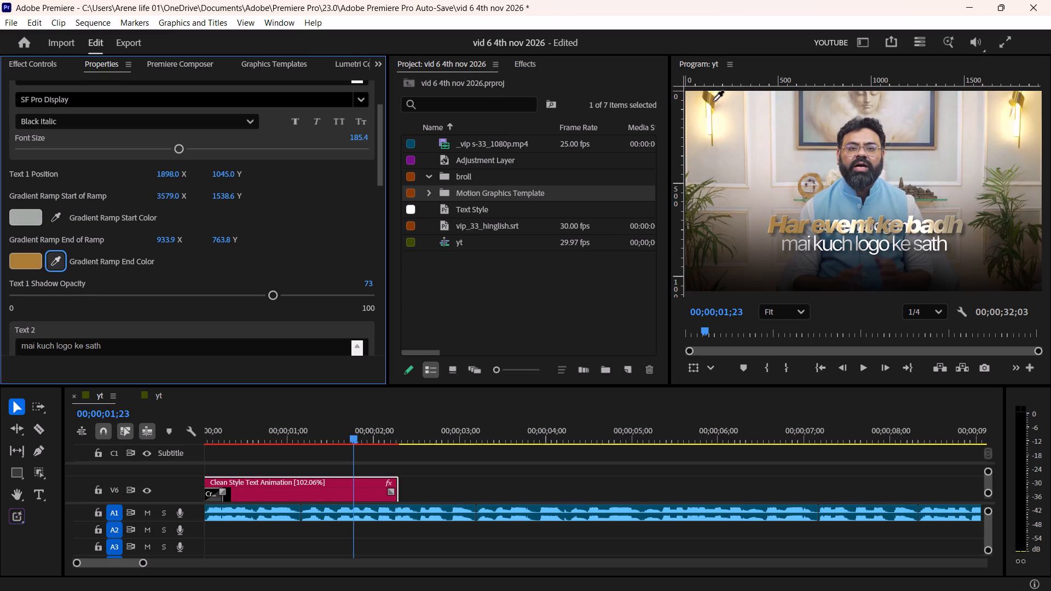
Resample Text 1's gradient start colour from the wall lamp in the video frame, replacing it with a dark gold.
{"action": "left_click", "coordinate": [51, 218]}
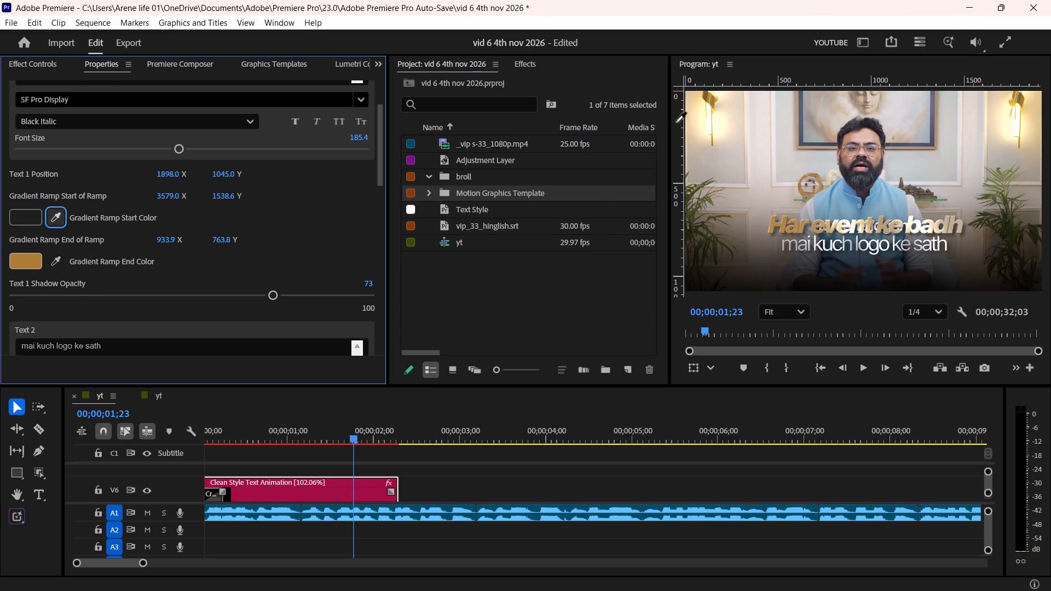
{"action": "left_click", "coordinate": [704, 96]}
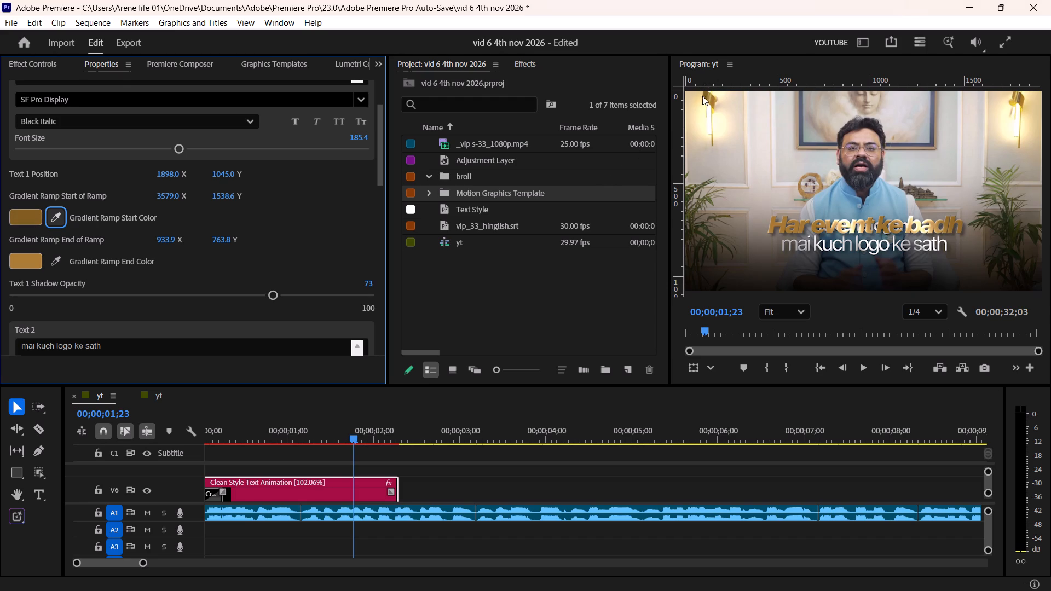
Preview the recoloured two-line title from the start of the yt sequence and save the project.
{"action": "scroll", "coordinate": [350, 477], "scroll_direction": "down", "scroll_amount": 4, "text": "alt"}
{"action": "scroll", "coordinate": [347, 477], "scroll_direction": "up", "scroll_amount": 5}
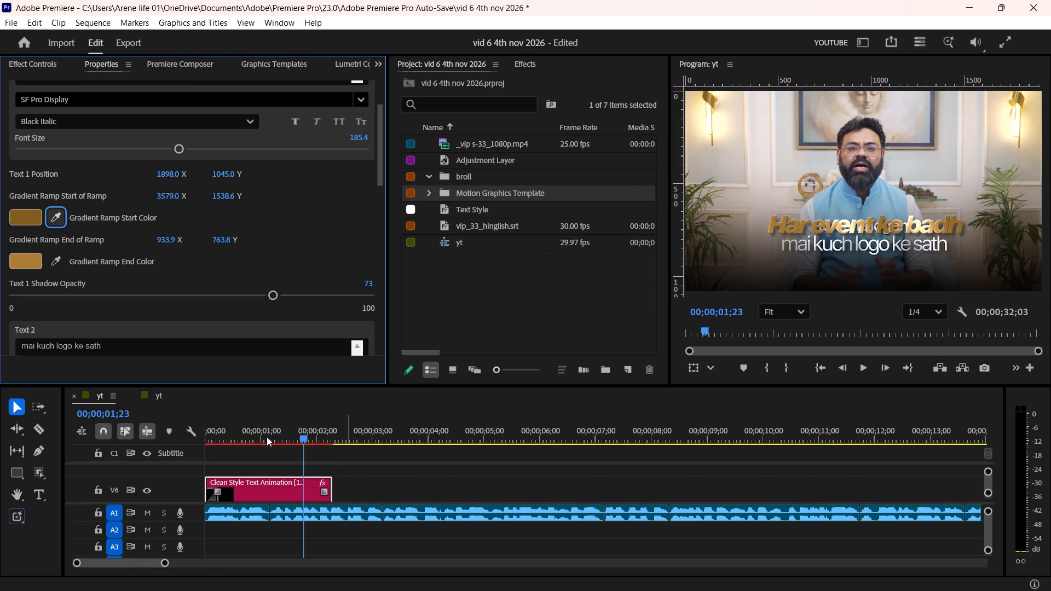
{"action": "left_click_drag", "start_coordinate": [260, 431], "coordinate": [187, 455]}
{"action": "left_click", "coordinate": [362, 467]}
{"action": "key", "text": "space"}
{"action": "scroll", "coordinate": [299, 485], "scroll_direction": "up", "scroll_amount": 5, "text": "alt"}
{"action": "scroll", "coordinate": [299, 485], "scroll_direction": "up", "scroll_amount": 9}
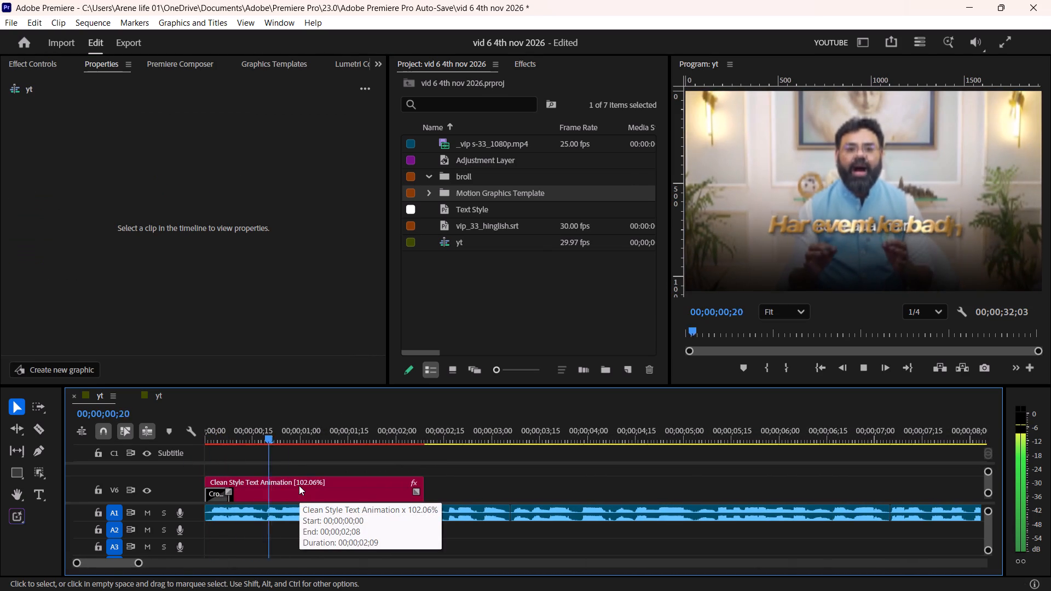
{"action": "key", "text": "space"}
{"action": "scroll", "coordinate": [305, 485], "scroll_direction": "up", "scroll_amount": 5, "text": "alt"}
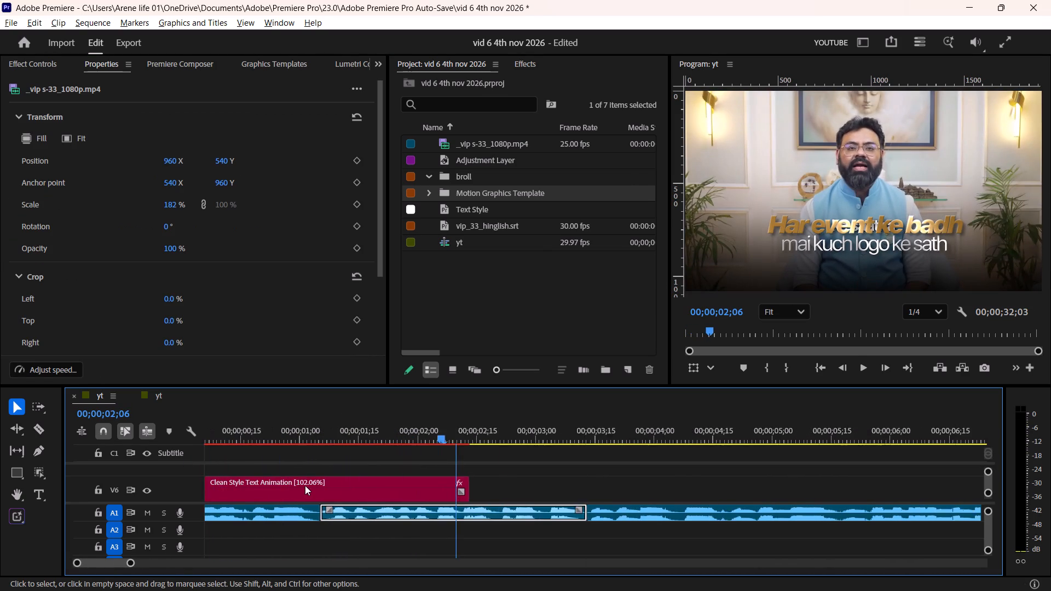
{"action": "key", "text": "ctrl+s"}
{"action": "key", "text": "ctrl+s"}
Check where the title clip ends around 00;00;02;09 against the caption graphics beneath it, and save the project.
{"action": "scroll", "coordinate": [367, 476], "scroll_direction": "down", "scroll_amount": 5, "text": "alt"}
{"action": "key", "text": "space"}
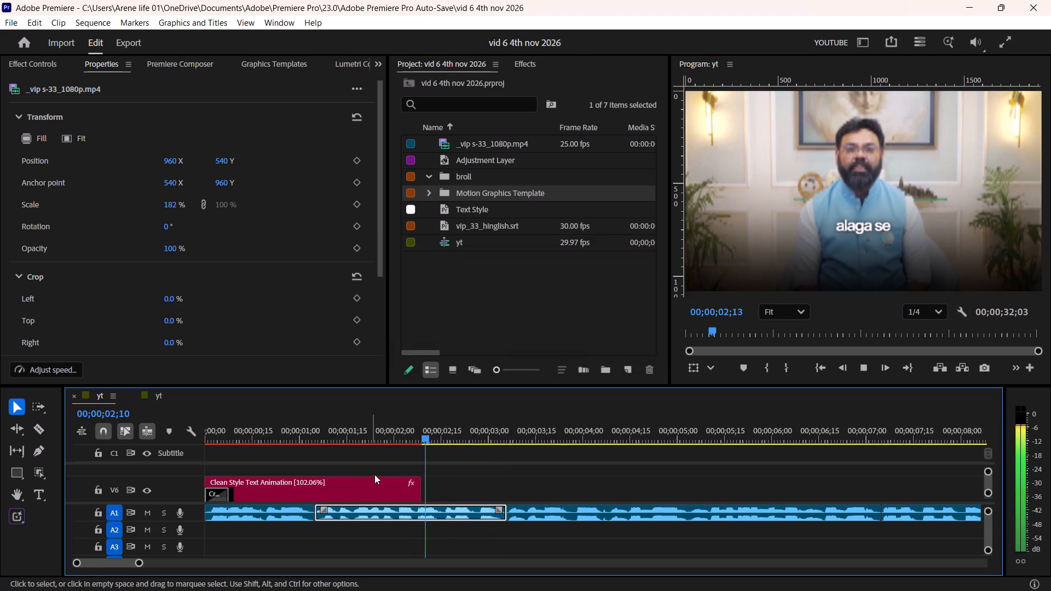
{"action": "key", "text": "space"}
{"action": "left_click_drag", "start_coordinate": [425, 431], "coordinate": [421, 438]}
{"action": "scroll", "coordinate": [403, 485], "scroll_direction": "down", "scroll_amount": 4, "text": "alt"}
{"action": "scroll", "coordinate": [323, 488], "scroll_direction": "up", "scroll_amount": 1, "text": "ctrl"}
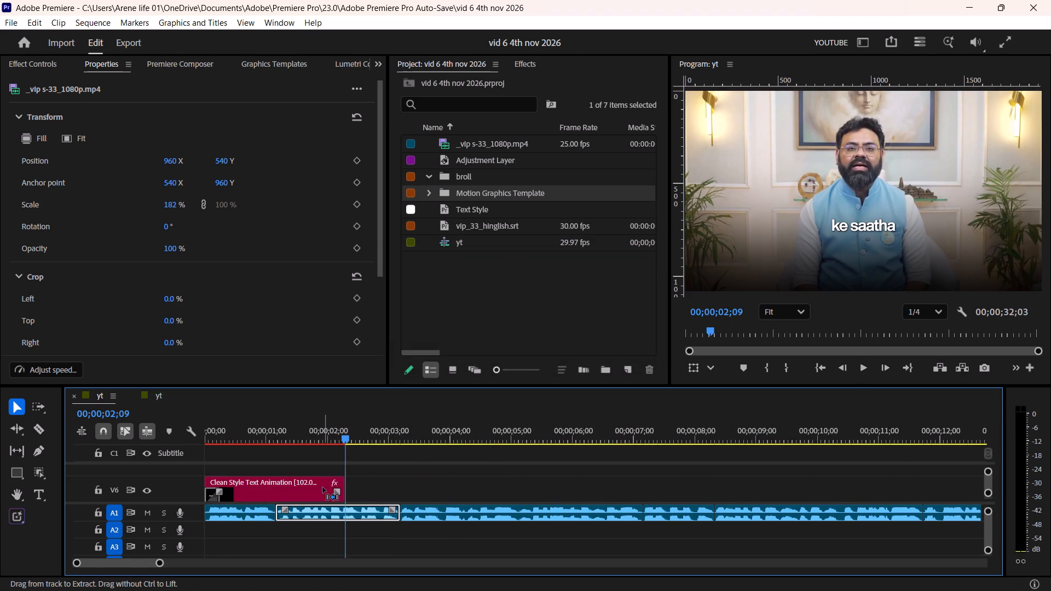
{"action": "scroll", "coordinate": [323, 488], "scroll_direction": "down", "scroll_amount": 3, "text": "ctrl"}
{"action": "scroll", "coordinate": [323, 488], "scroll_direction": "up", "scroll_amount": 2, "text": "ctrl"}
{"action": "scroll", "coordinate": [323, 488], "scroll_direction": "up", "scroll_amount": 4, "text": "alt"}
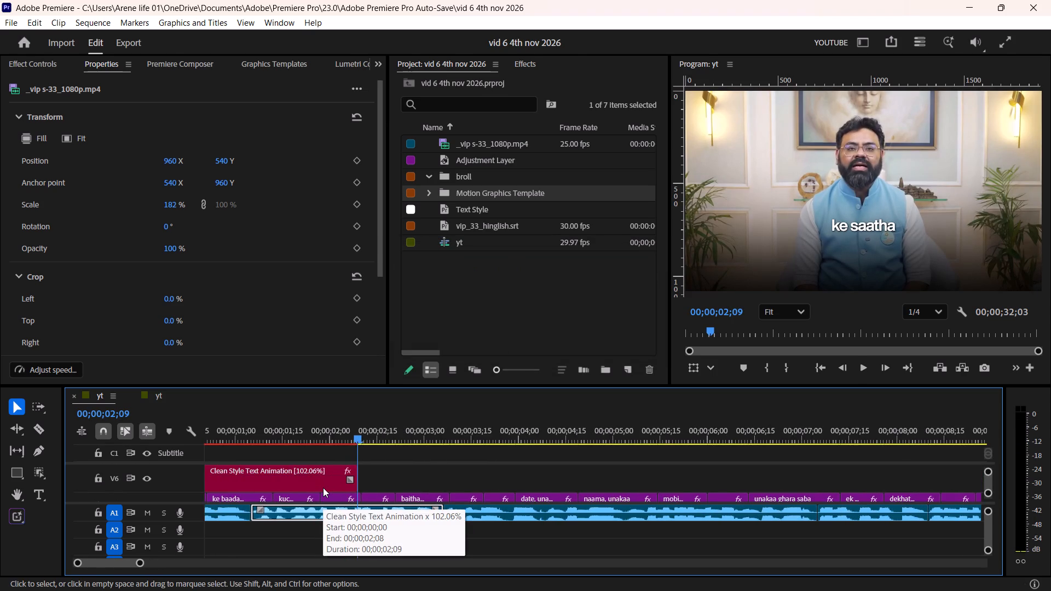
{"action": "scroll", "coordinate": [323, 488], "scroll_direction": "up", "scroll_amount": 9}
{"action": "left_click_drag", "start_coordinate": [388, 421], "coordinate": [380, 426]}
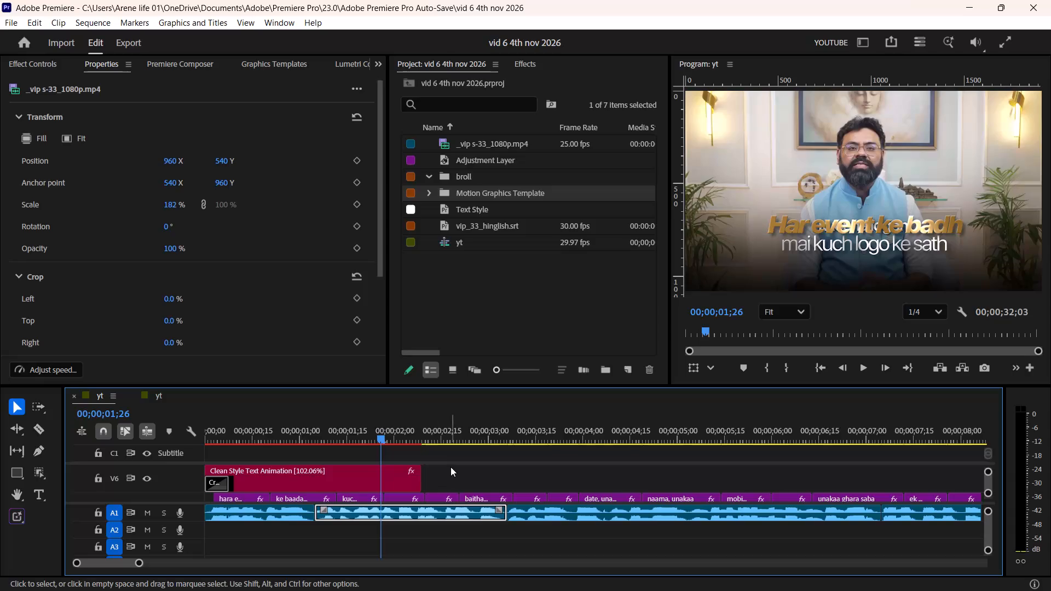
{"action": "left_click", "coordinate": [451, 471]}
{"action": "key", "text": "ctrl+s"}
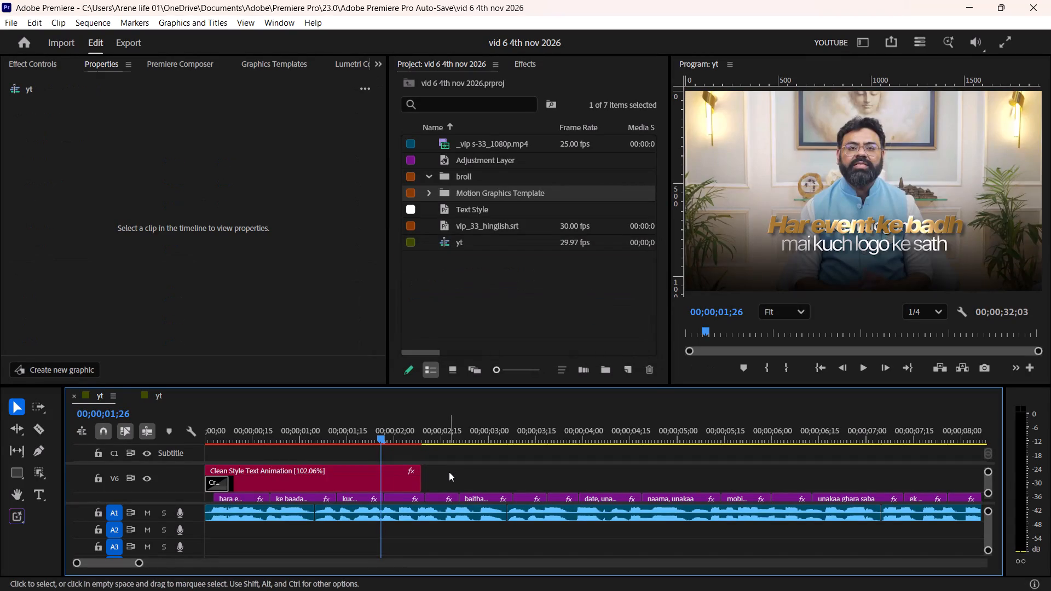
{"action": "key", "text": "ctrl+s"}
{"action": "key", "text": "alt+Tab"}
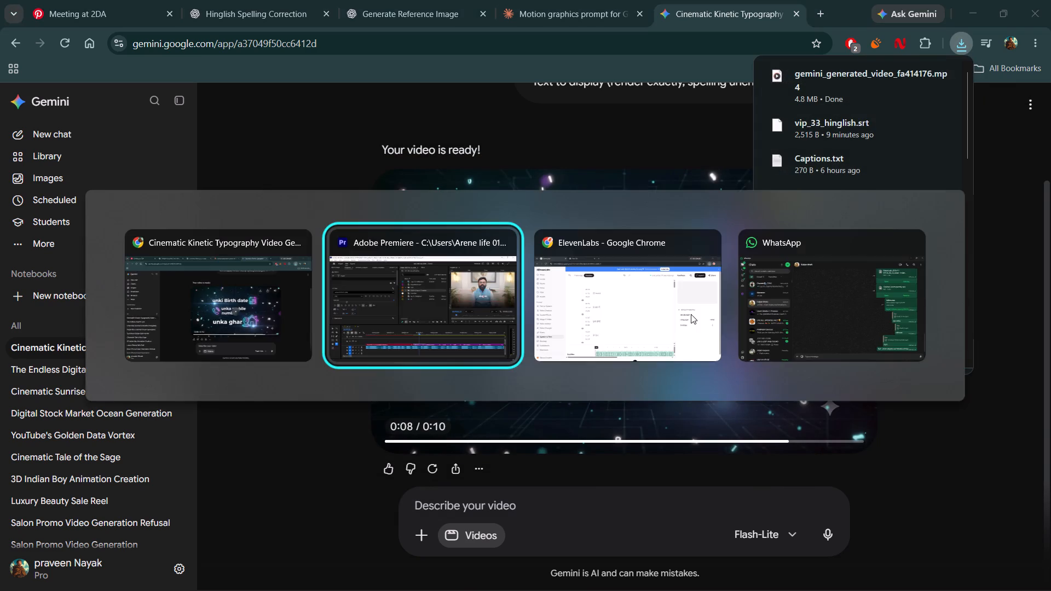
{"action": "double_click", "coordinate": [495, 175]}
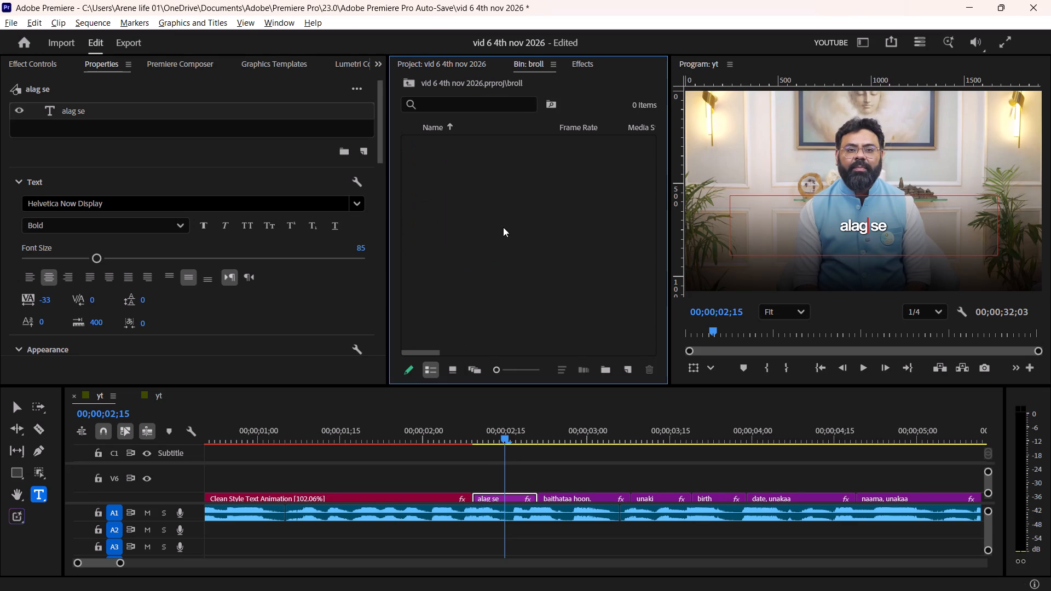
{"action": "double_click", "coordinate": [501, 239]}
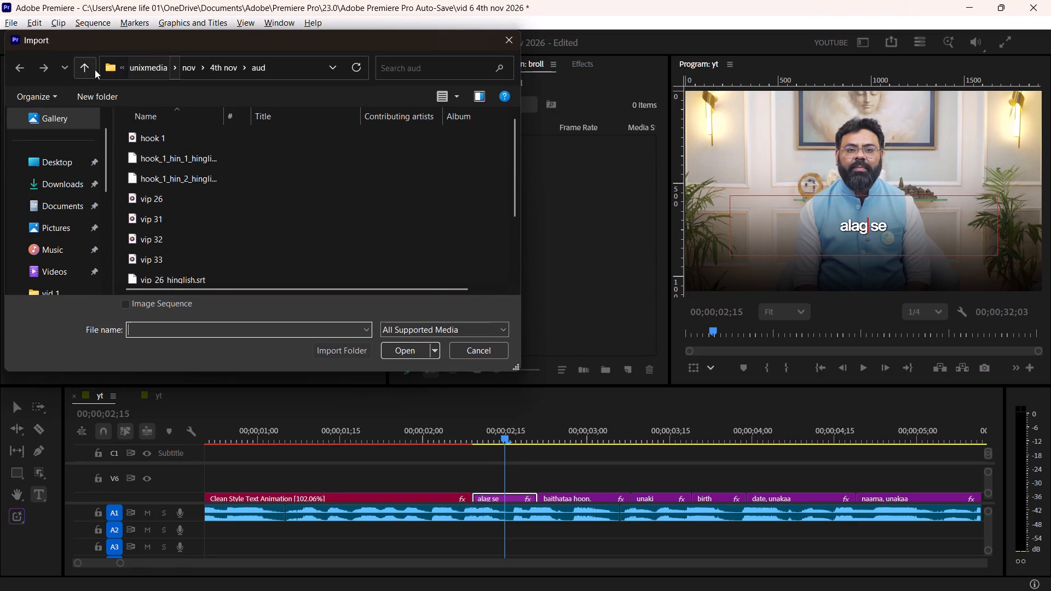
{"action": "left_click", "coordinate": [89, 67]}
{"action": "double_click", "coordinate": [294, 216]}
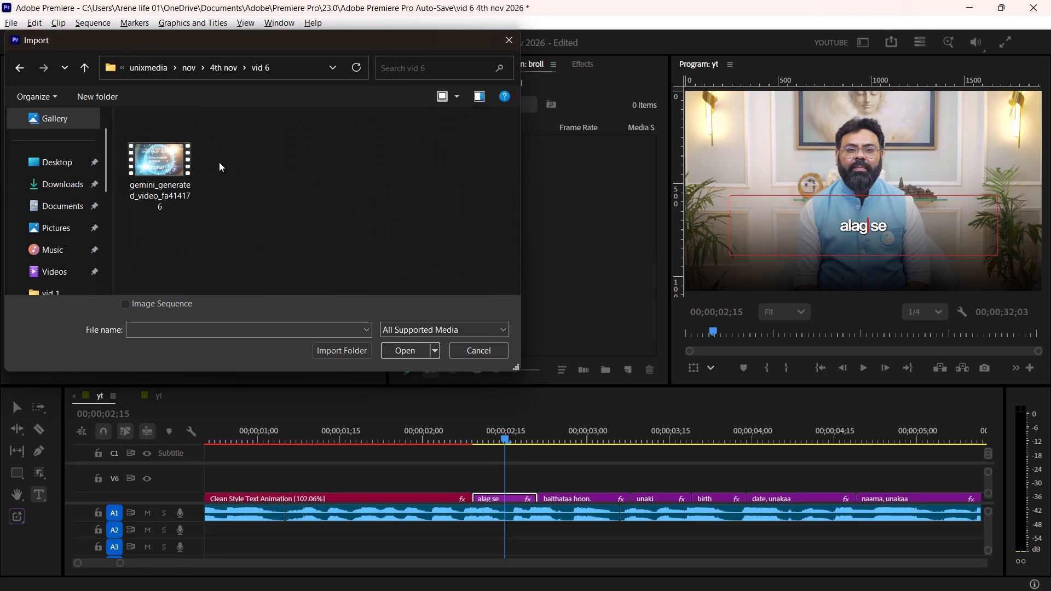
{"action": "left_click", "coordinate": [174, 172]}
{"action": "left_click", "coordinate": [406, 349]}
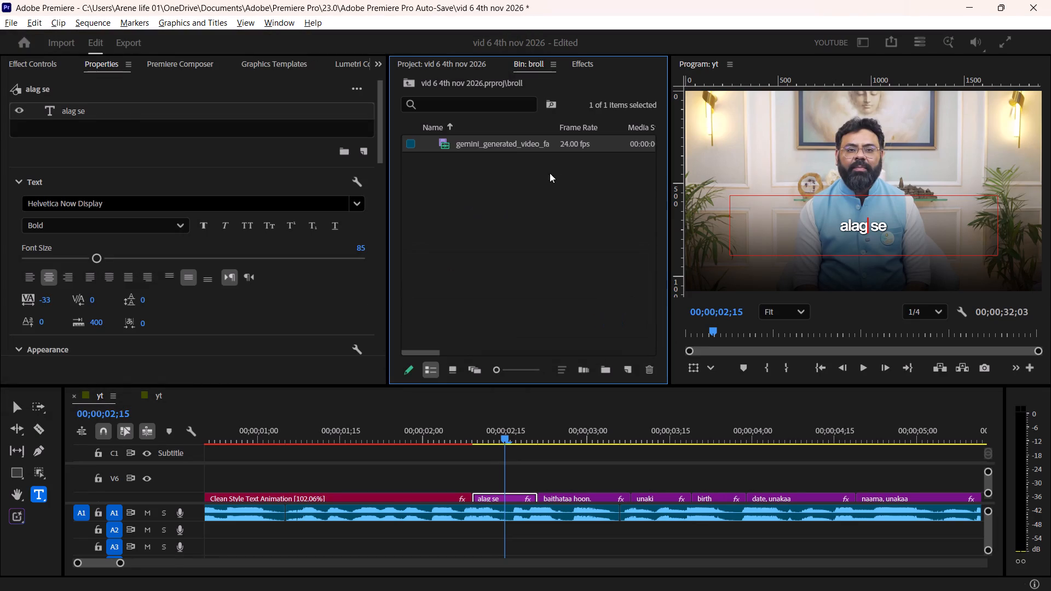
{"action": "double_click", "coordinate": [577, 140]}
Play back the timeline around the "alag se" and "baithataa hoon." captions to check their timing against the speech.
{"action": "scroll", "coordinate": [507, 480], "scroll_direction": "down", "scroll_amount": 3, "text": "ctrl"}
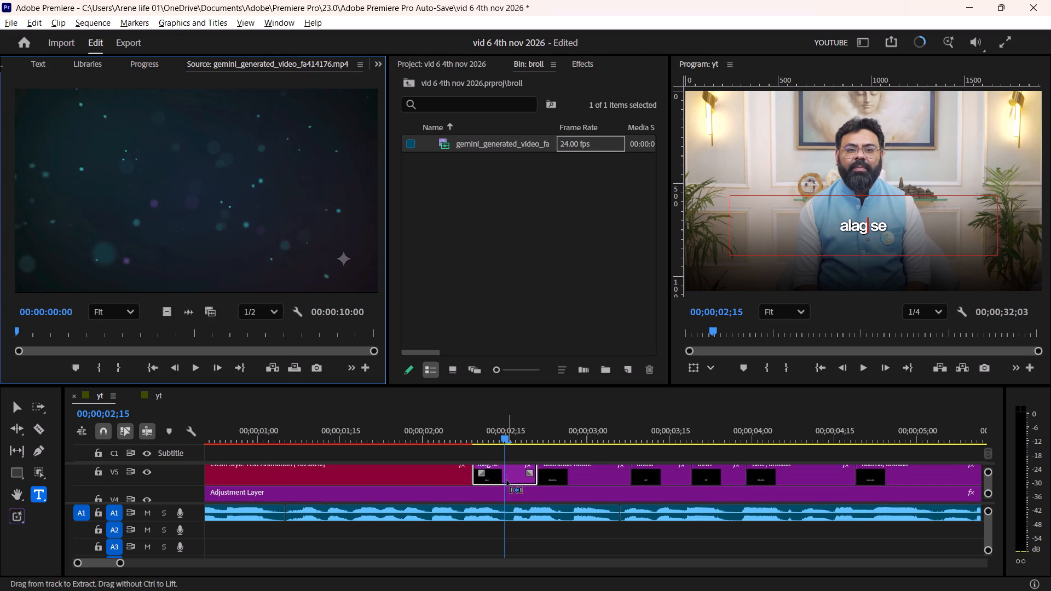
{"action": "left_click_drag", "start_coordinate": [495, 430], "coordinate": [473, 445], "text": "shift"}
{"action": "key", "text": "space"}
{"action": "scroll", "coordinate": [504, 478], "scroll_direction": "down", "scroll_amount": 4, "text": "alt"}
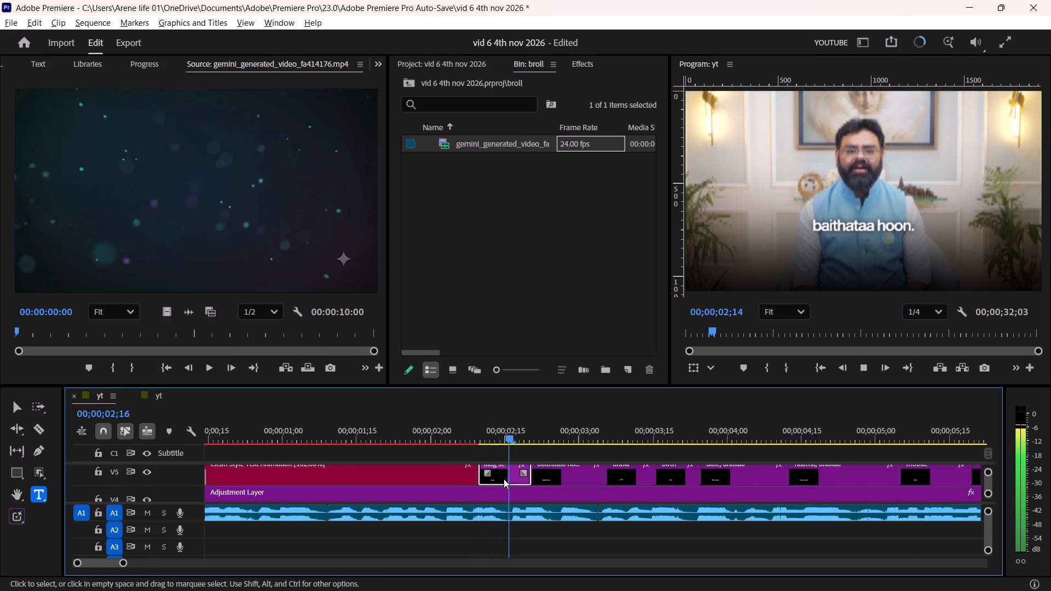
{"action": "scroll", "coordinate": [504, 479], "scroll_direction": "down", "scroll_amount": 4, "text": "alt"}
{"action": "key", "text": "space"}
{"action": "scroll", "coordinate": [480, 476], "scroll_direction": "up", "scroll_amount": 4, "text": "alt"}
{"action": "left_click_drag", "start_coordinate": [425, 431], "coordinate": [375, 437]}
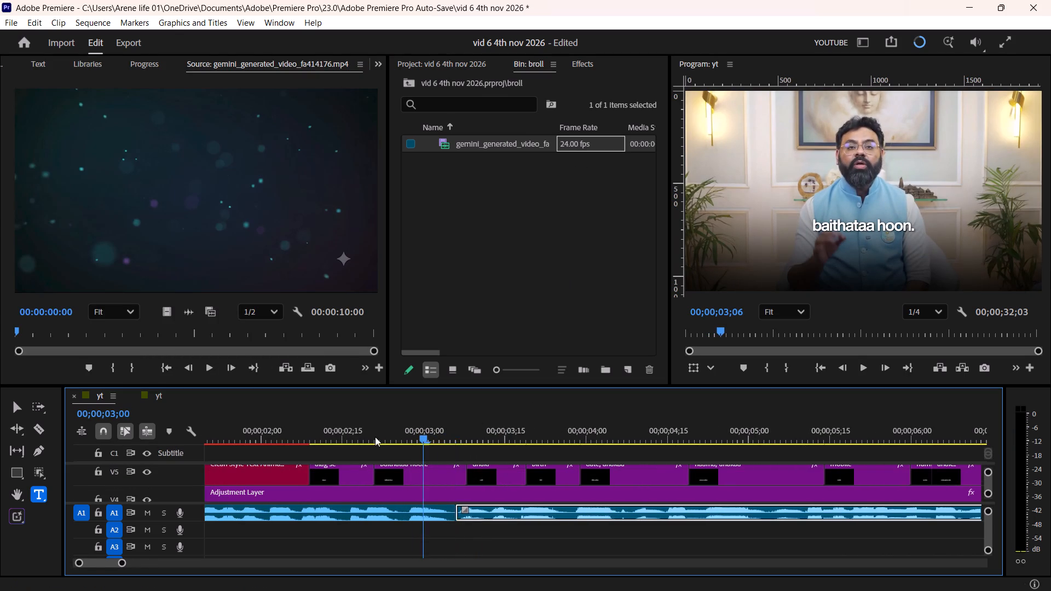
{"action": "left_click_drag", "start_coordinate": [375, 437], "coordinate": [352, 443]}
{"action": "key", "text": "space"}
{"action": "key", "text": "space"}
Move the "baithataa hoon." caption up to track V6, extend "alag se" beneath it, and trim both to end at 00;00;03;06.
{"action": "scroll", "coordinate": [389, 461], "scroll_direction": "up", "scroll_amount": 3, "text": "ctrl"}
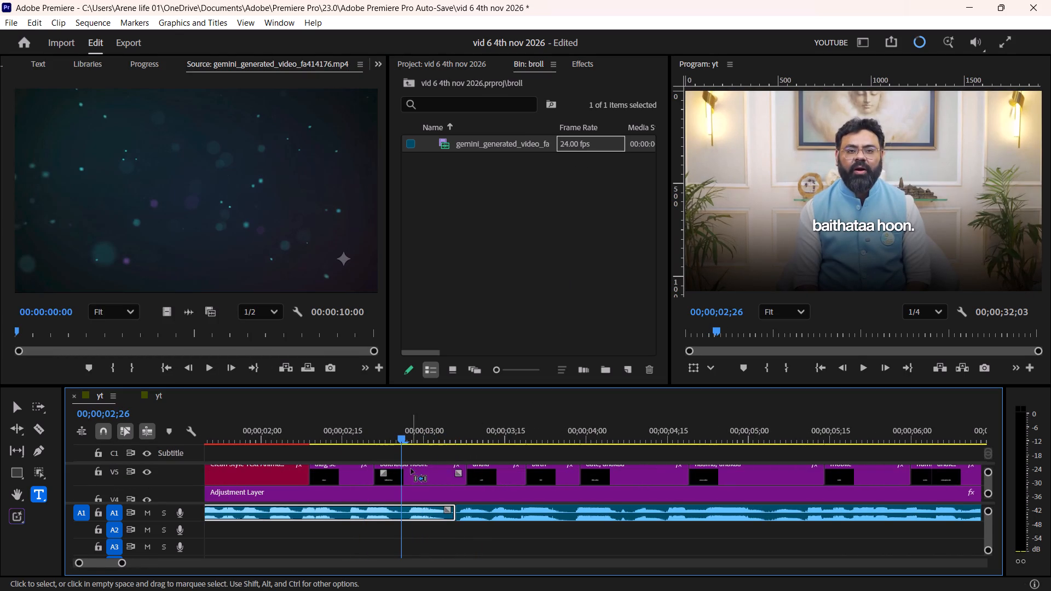
{"action": "scroll", "coordinate": [411, 469], "scroll_direction": "up", "scroll_amount": 3, "text": "ctrl"}
{"action": "left_click_drag", "start_coordinate": [413, 495], "coordinate": [413, 478]}
{"action": "scroll", "coordinate": [400, 489], "scroll_direction": "down", "scroll_amount": 3, "text": "ctrl"}
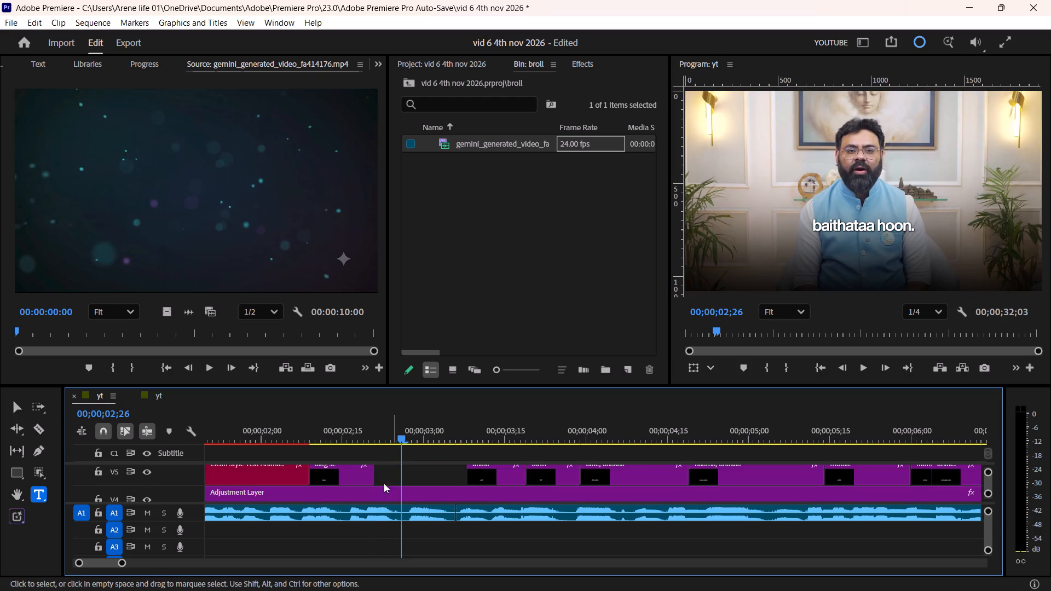
{"action": "left_click_drag", "start_coordinate": [372, 472], "coordinate": [449, 474]}
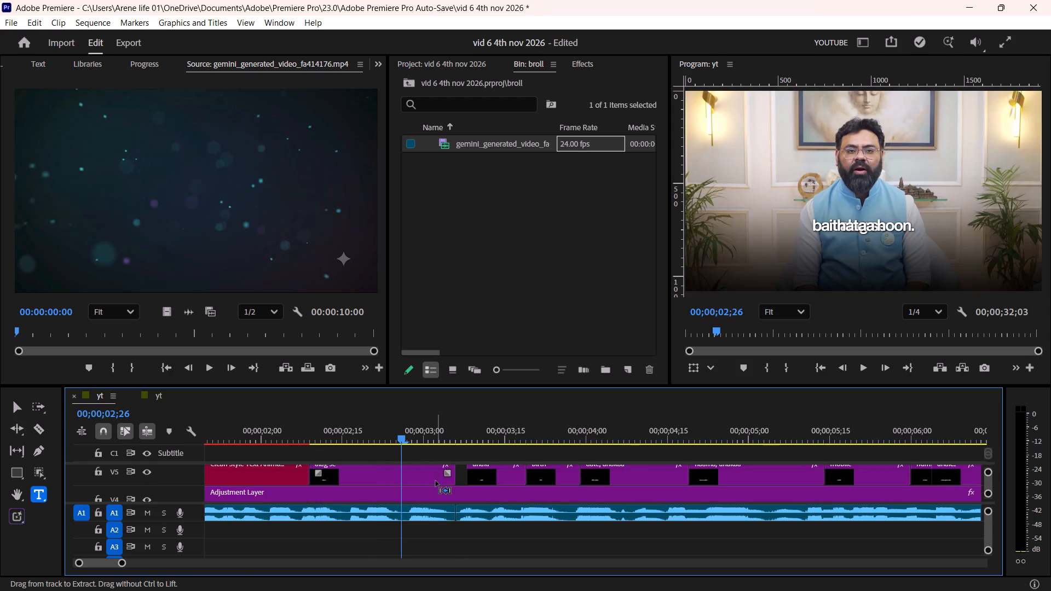
{"action": "scroll", "coordinate": [436, 481], "scroll_direction": "up", "scroll_amount": 4, "text": "ctrl"}
{"action": "left_click_drag", "start_coordinate": [466, 484], "coordinate": [454, 487]}
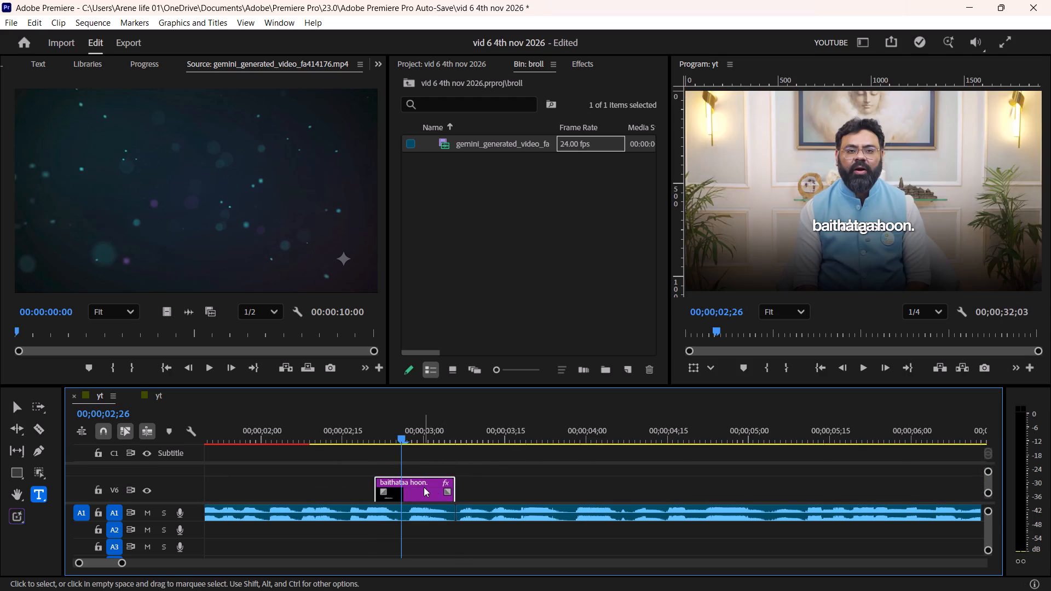
Change the font of the "baithataa hoon." caption to SF Pro Display in Black Italic style.
{"action": "left_click", "coordinate": [423, 487]}
{"action": "scroll", "coordinate": [179, 62], "scroll_direction": "up", "scroll_amount": 3}
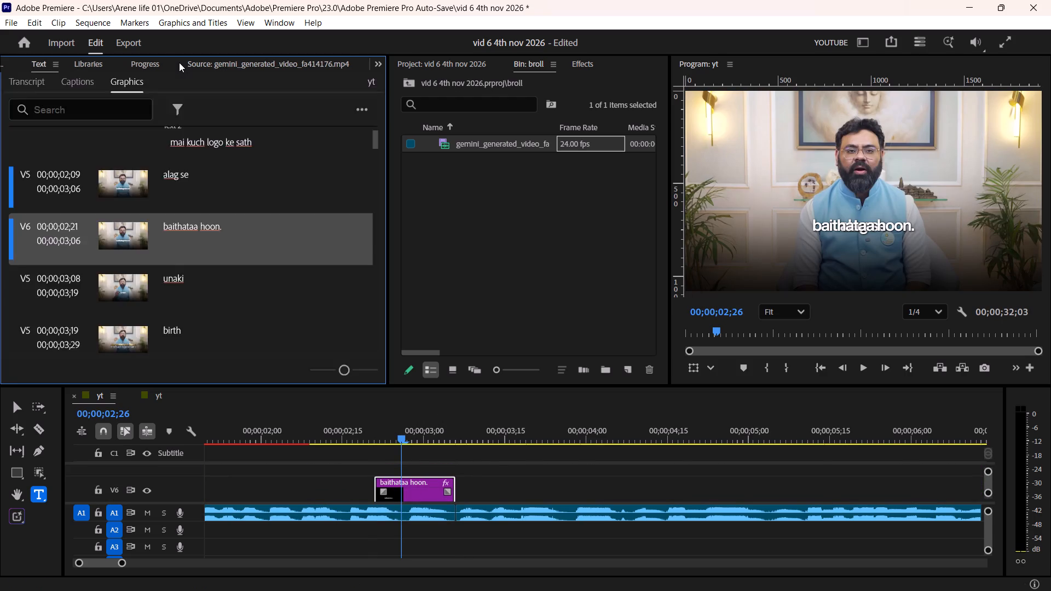
{"action": "scroll", "coordinate": [179, 62], "scroll_direction": "up", "scroll_amount": 6}
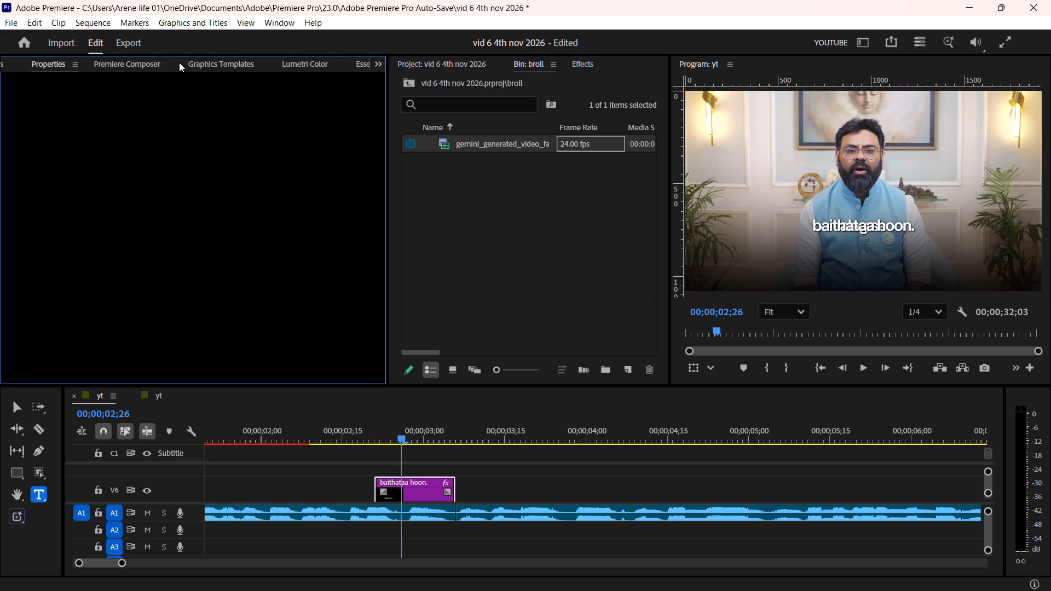
{"action": "scroll", "coordinate": [179, 62], "scroll_direction": "up", "scroll_amount": 1}
{"action": "left_click", "coordinate": [107, 65]}
{"action": "left_click", "coordinate": [114, 105]}
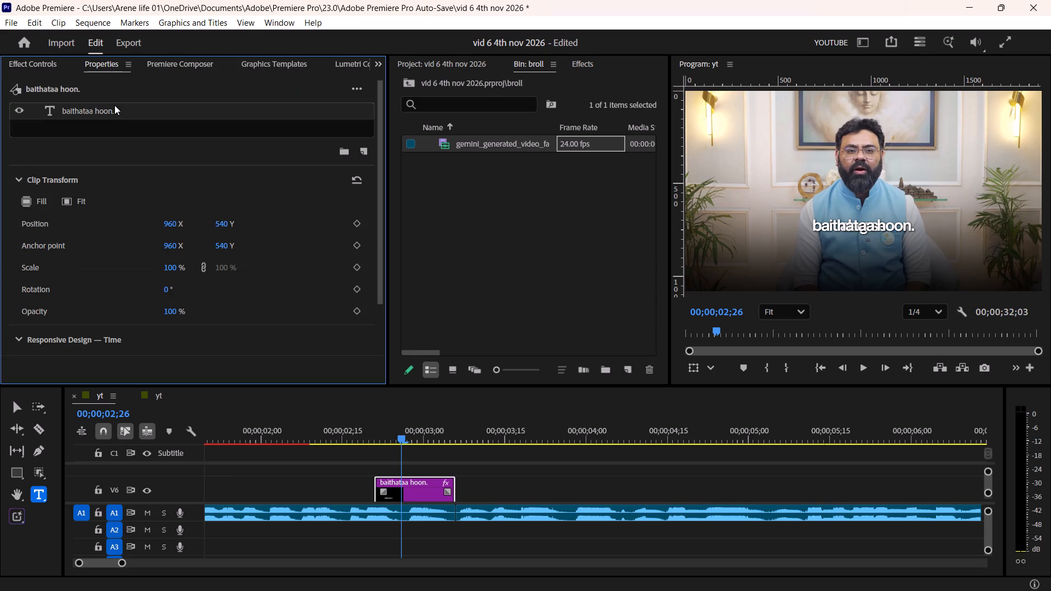
{"action": "left_click", "coordinate": [93, 227]}
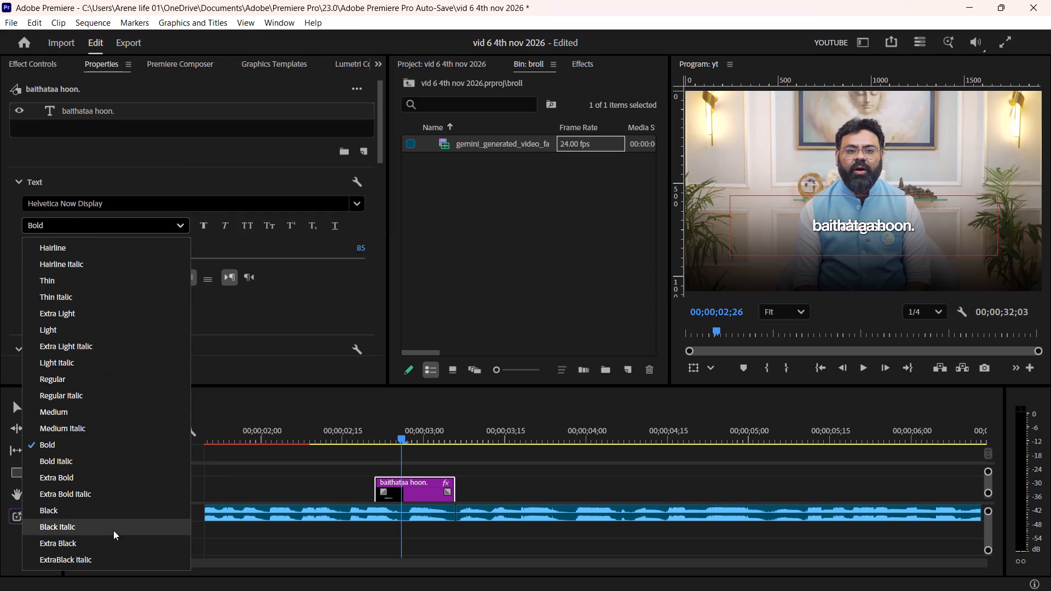
{"action": "left_click", "coordinate": [105, 560]}
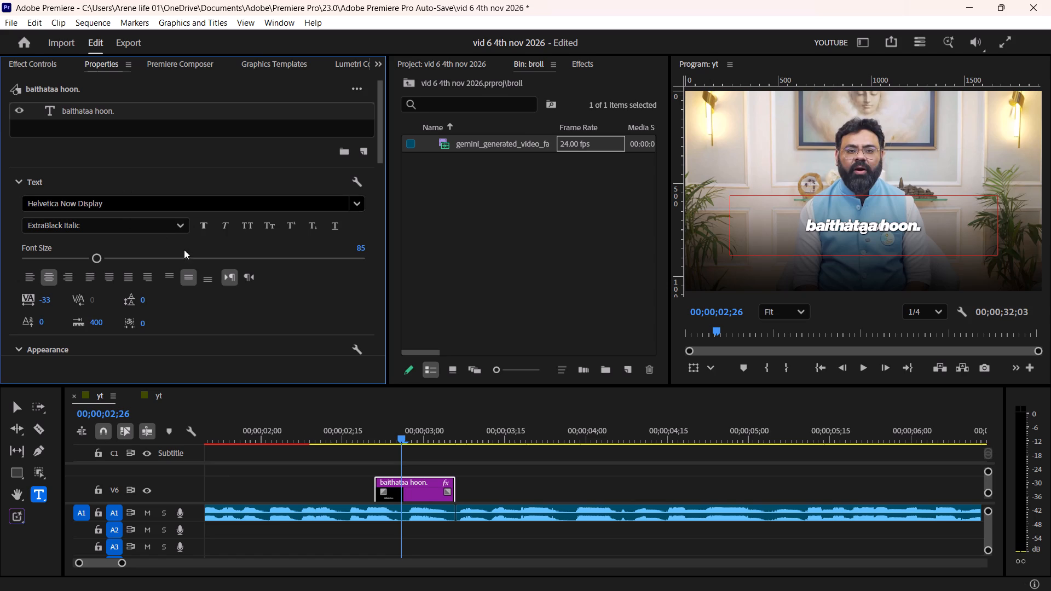
{"action": "left_click", "coordinate": [134, 206]}
{"action": "type", "text": "sf"}
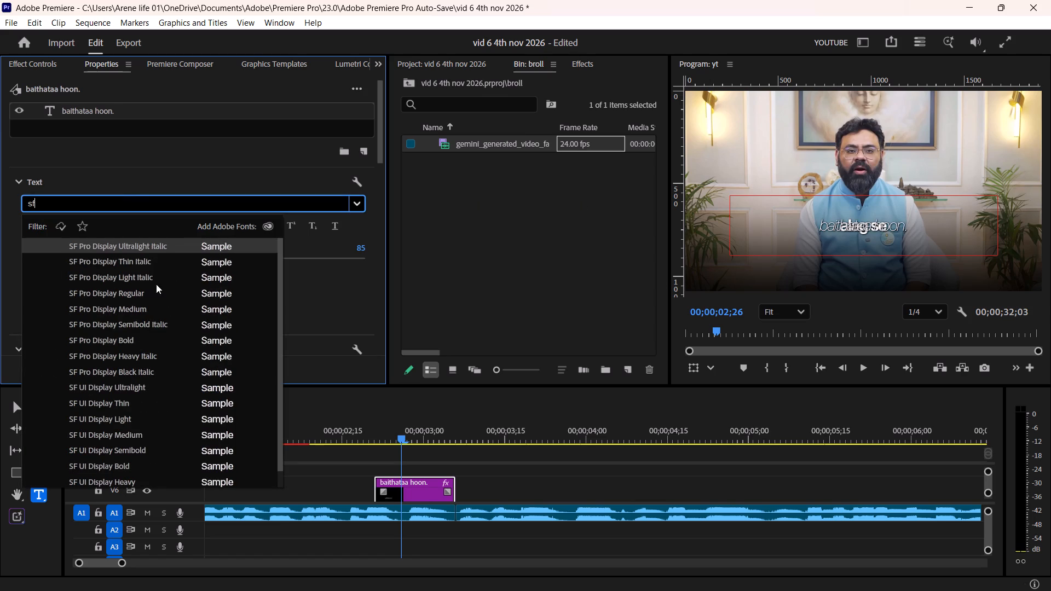
{"action": "left_click", "coordinate": [147, 372]}
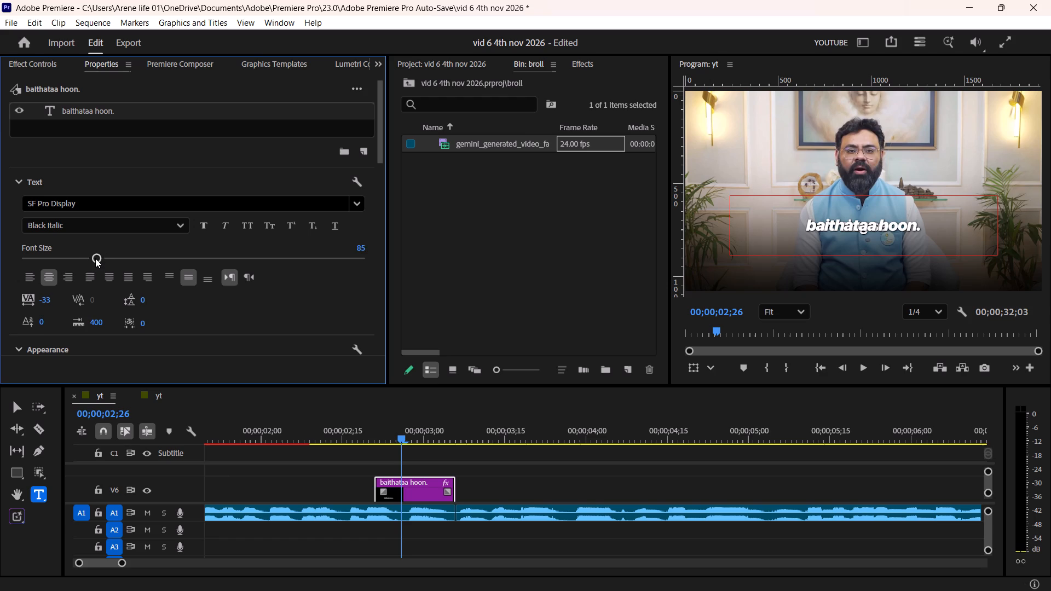
Enlarge the "baithataa hoon." caption to font size 116 and shift it down and to the right of the frame's centre.
{"action": "left_click_drag", "start_coordinate": [95, 258], "coordinate": [122, 253]}
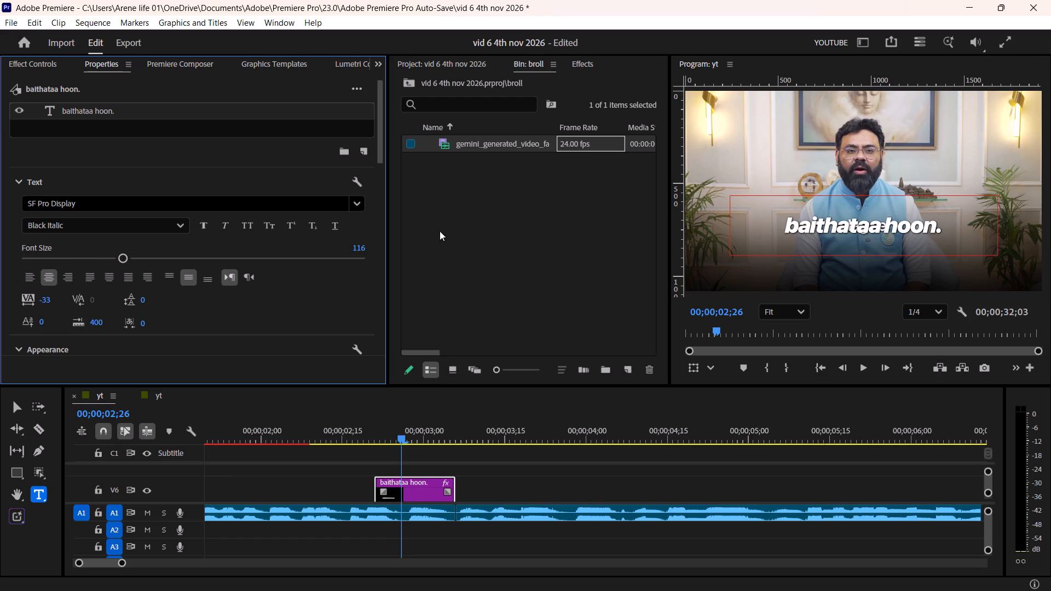
{"action": "key", "text": "v"}
{"action": "left_click_drag", "start_coordinate": [872, 225], "coordinate": [893, 235]}
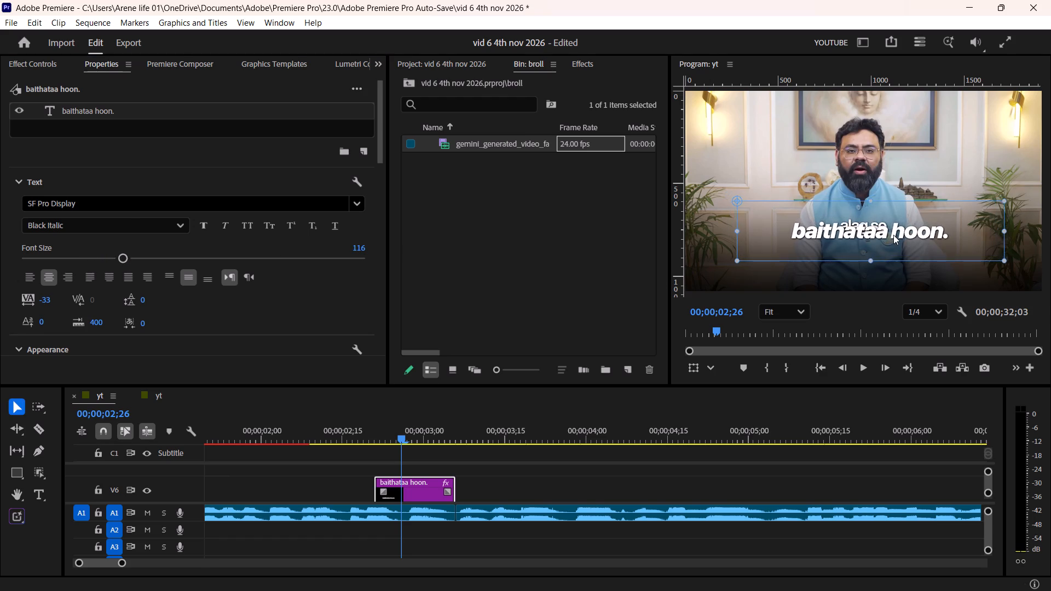
{"action": "left_click_drag", "start_coordinate": [893, 235], "coordinate": [916, 242]}
Cut the word "hoon." from the caption so its text reads only "baithataa".
{"action": "double_click", "coordinate": [916, 242]}
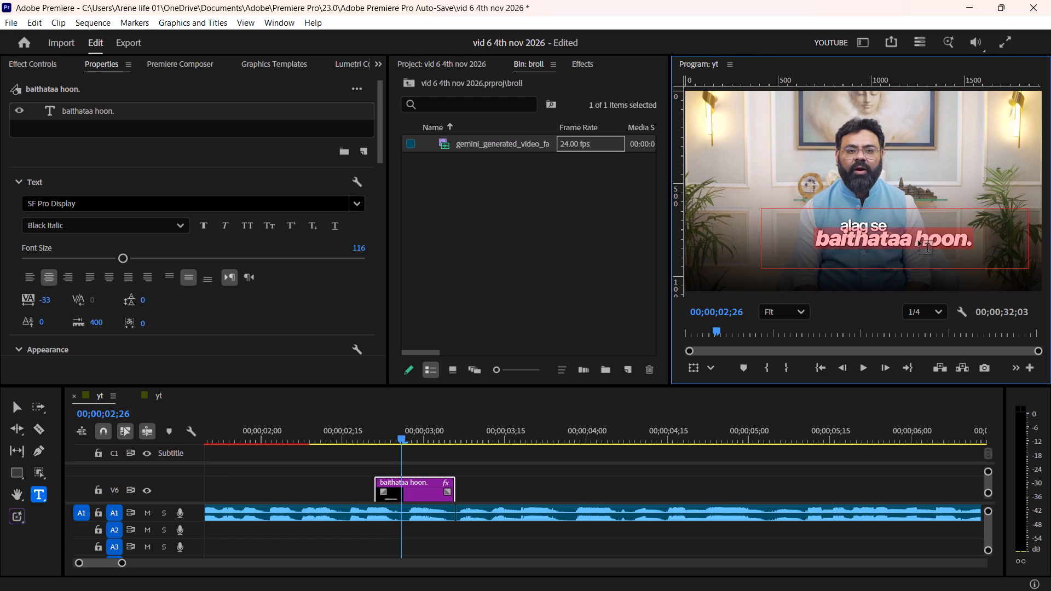
{"action": "left_click_drag", "start_coordinate": [916, 241], "coordinate": [977, 241]}
{"action": "key", "text": "ctrl+x"}
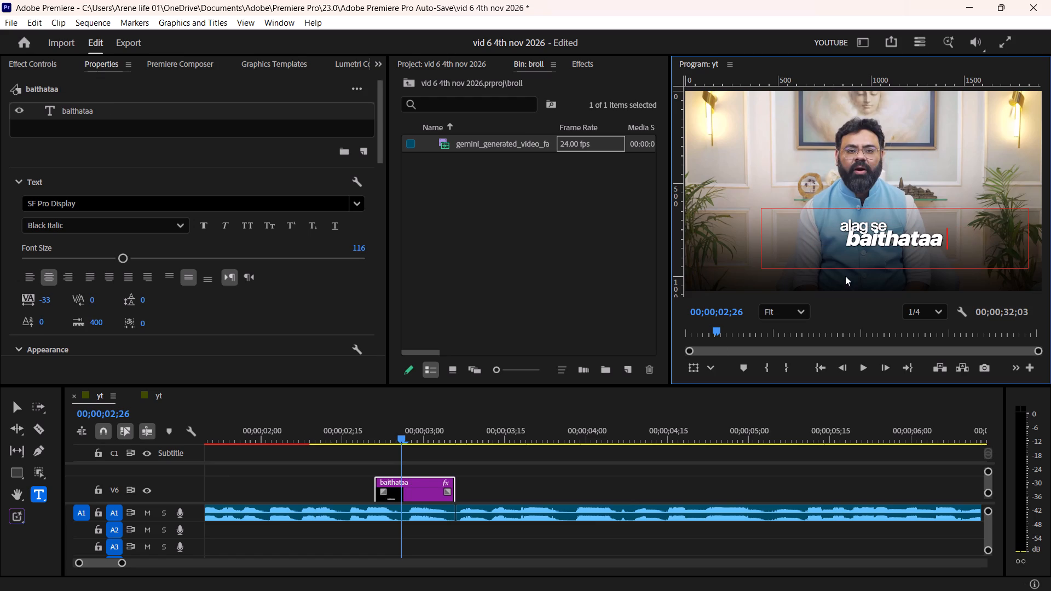
Duplicate the "alag se" caption clip onto a new track V7, starting at 00;00;02;26 above the "baithataa" clip.
{"action": "left_click", "coordinate": [417, 472]}
{"action": "scroll", "coordinate": [418, 474], "scroll_direction": "down", "scroll_amount": 3, "text": "ctrl"}
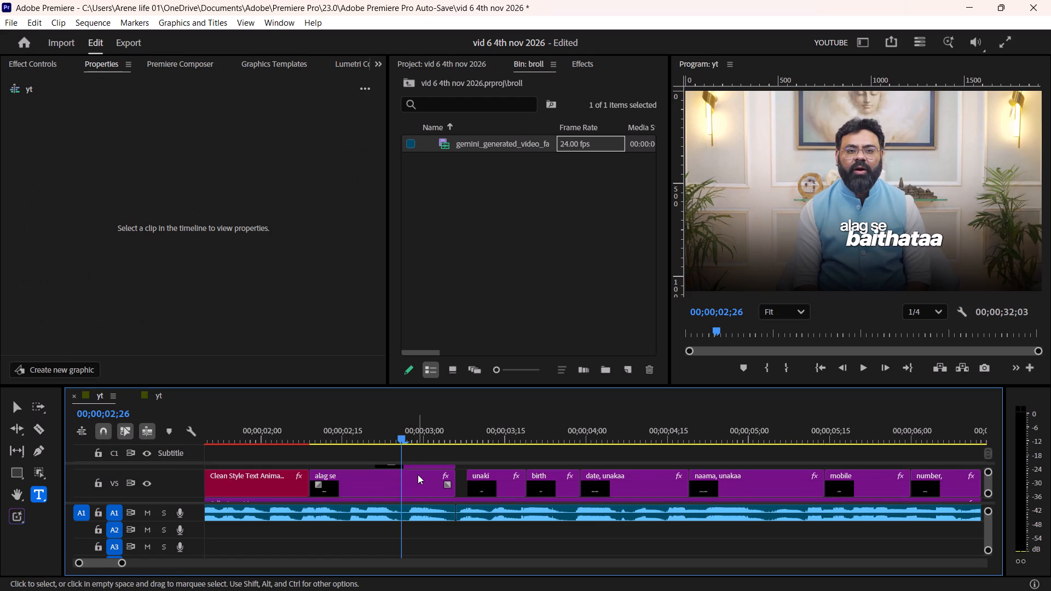
{"action": "scroll", "coordinate": [418, 475], "scroll_direction": "up", "scroll_amount": 2, "text": "alt"}
{"action": "scroll", "coordinate": [419, 489], "scroll_direction": "up", "scroll_amount": 1, "text": "ctrl"}
{"action": "left_click", "coordinate": [419, 499]}
{"action": "key", "text": "grave"}
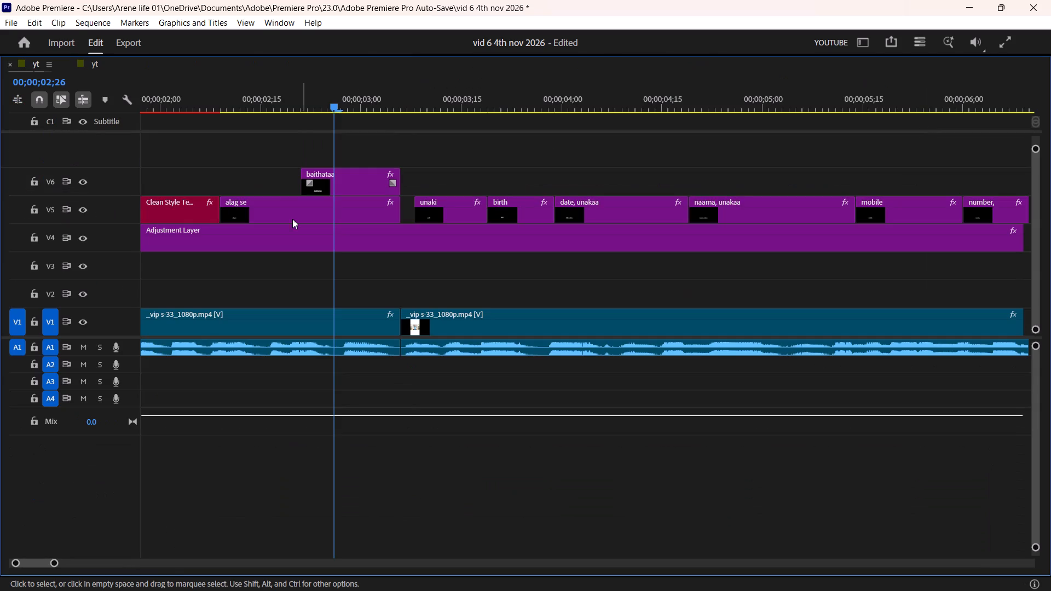
{"action": "left_click_drag", "start_coordinate": [292, 212], "coordinate": [409, 152], "text": "alt"}
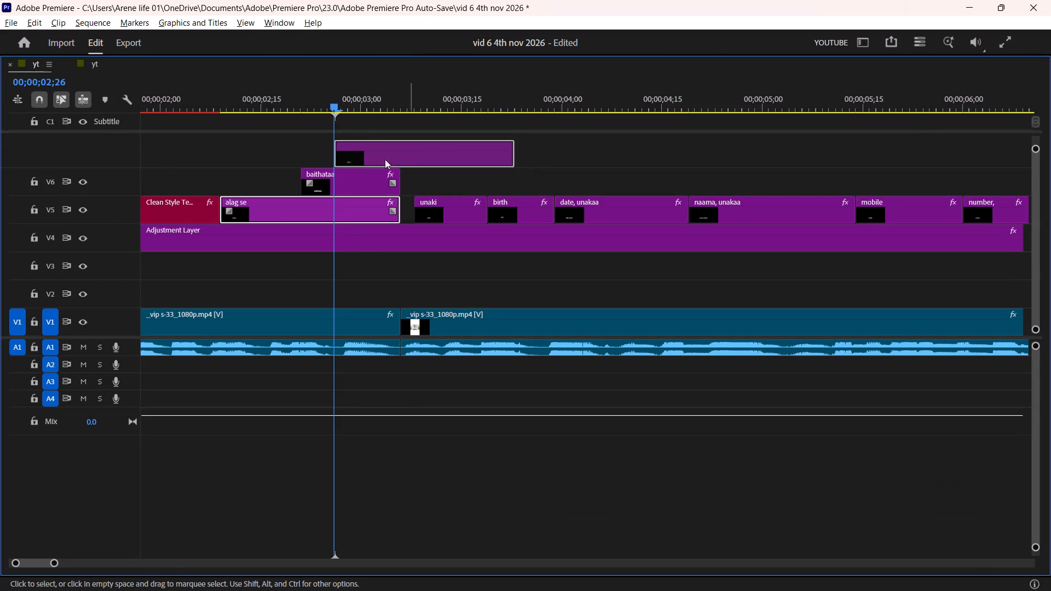
{"action": "left_click", "coordinate": [372, 157]}
At 00;00;03;02, replace the text of the duplicated V7 caption with "hoon".
{"action": "left_click", "coordinate": [377, 105]}
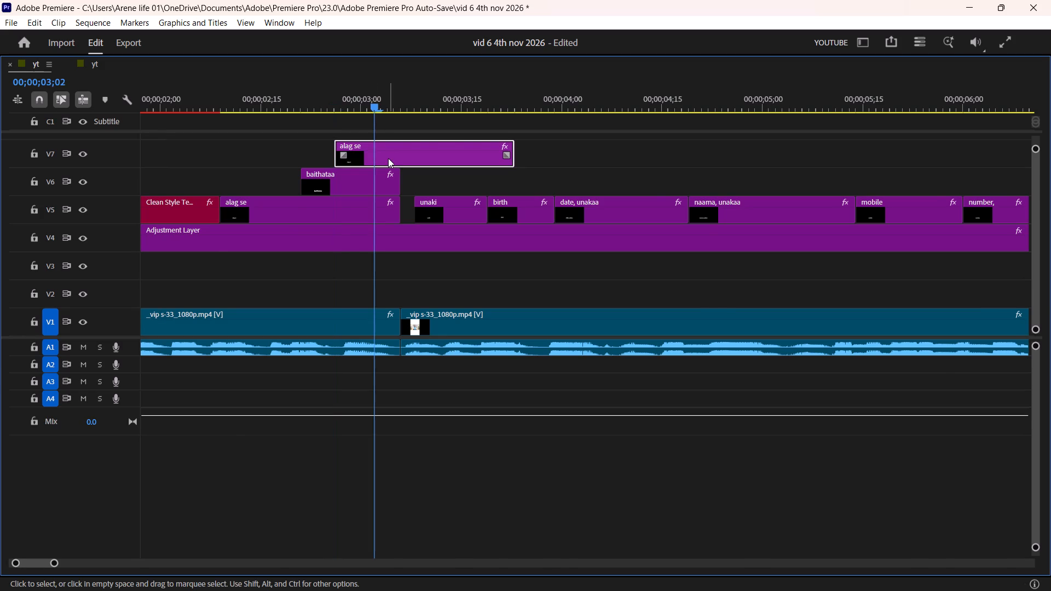
{"action": "key", "text": "grave"}
{"action": "double_click", "coordinate": [86, 107]}
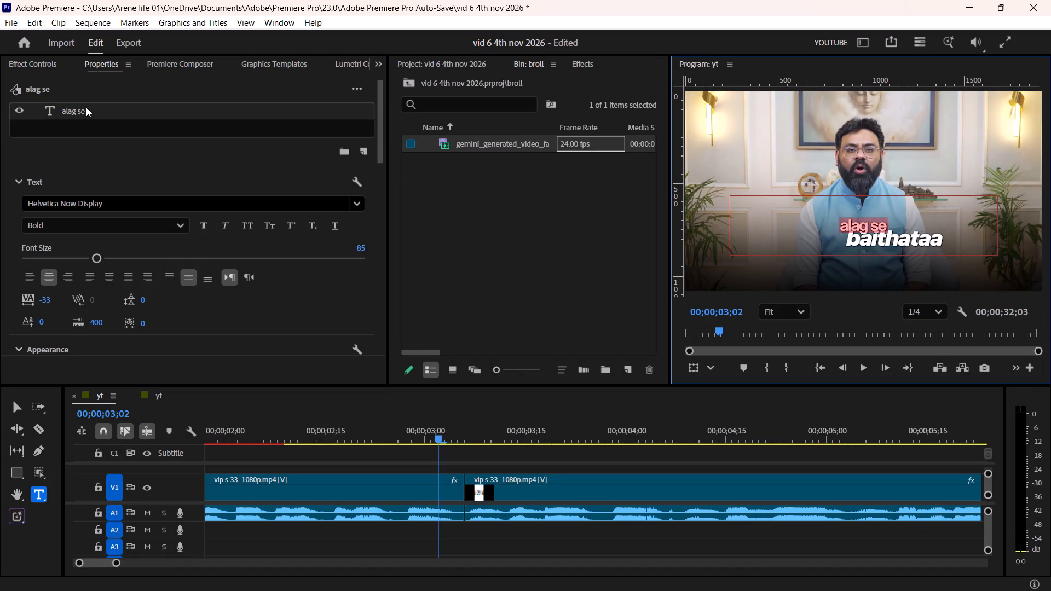
{"action": "type", "text": "hoon"}
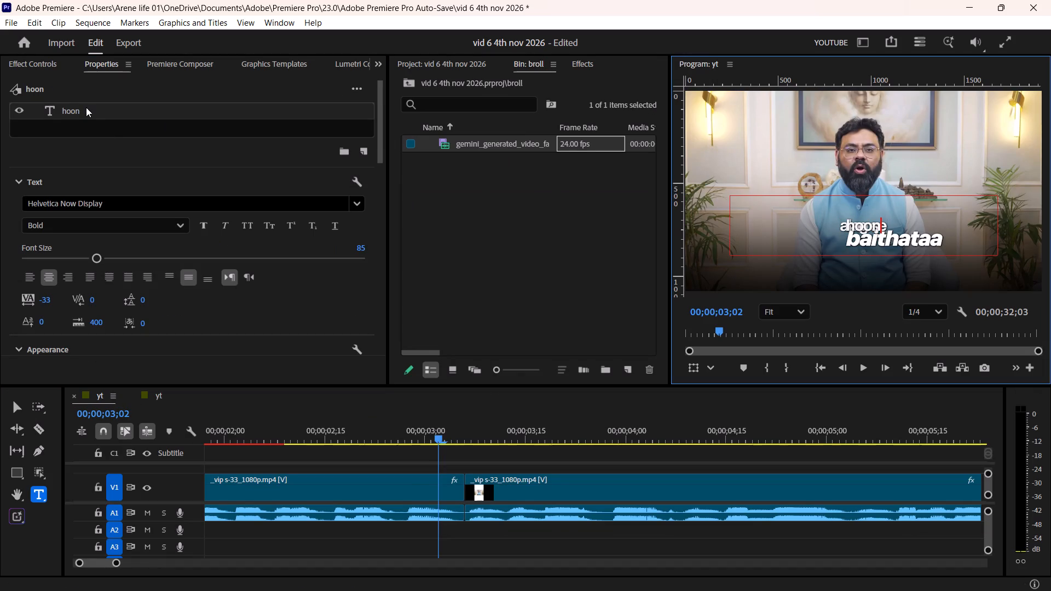
Set the "baithataa" caption to all caps at font size 152 and move it slightly up and left in the frame.
{"action": "scroll", "coordinate": [348, 494], "scroll_direction": "up", "scroll_amount": 13, "text": "ctrl"}
{"action": "scroll", "coordinate": [348, 494], "scroll_direction": "down", "scroll_amount": 2, "text": "ctrl"}
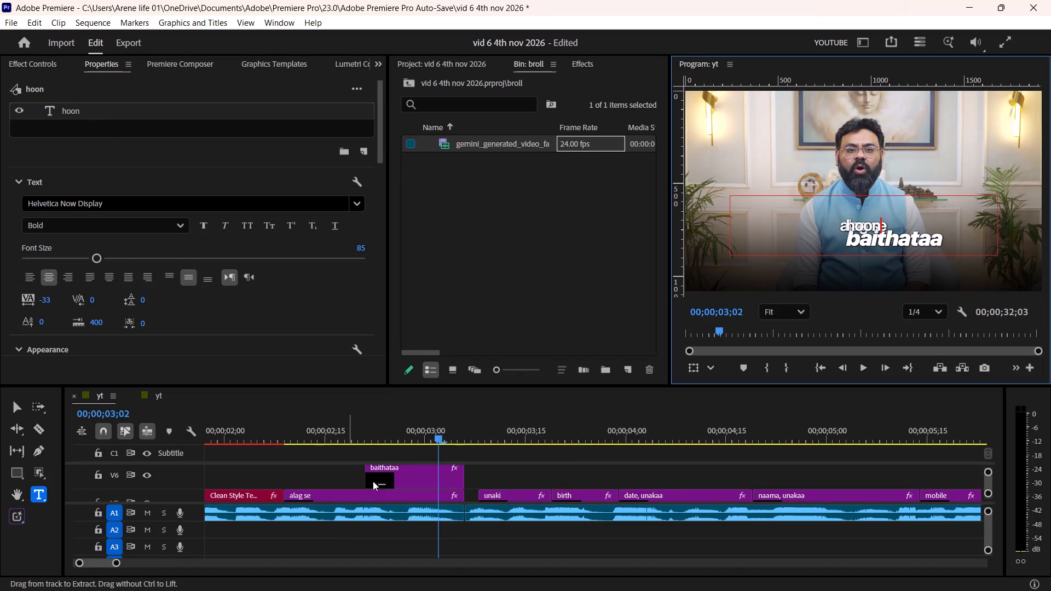
{"action": "left_click", "coordinate": [411, 472]}
{"action": "left_click", "coordinate": [85, 114]}
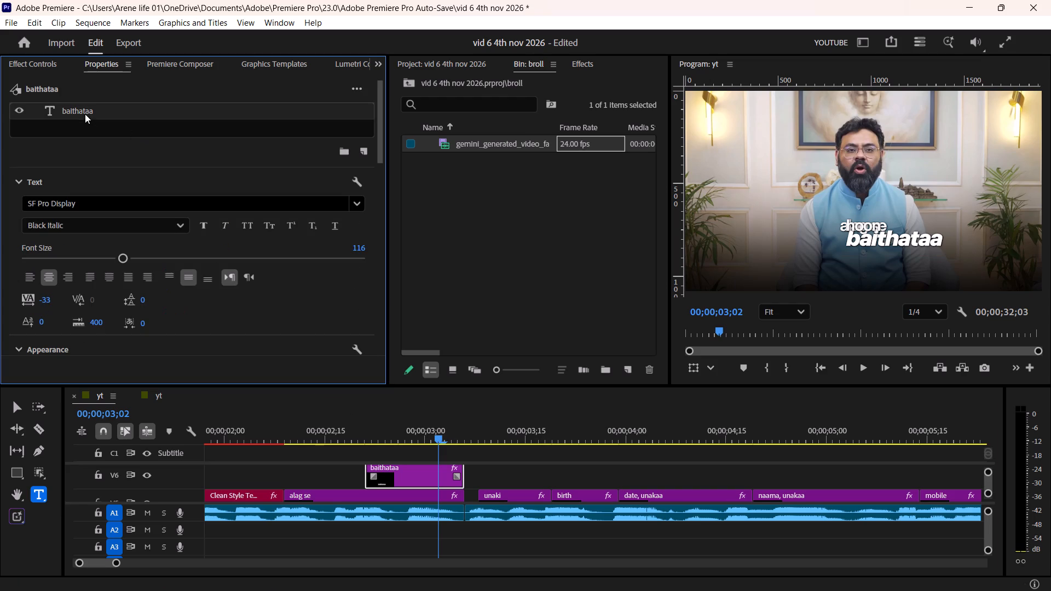
{"action": "left_click", "coordinate": [248, 230]}
{"action": "left_click_drag", "start_coordinate": [123, 259], "coordinate": [153, 257]}
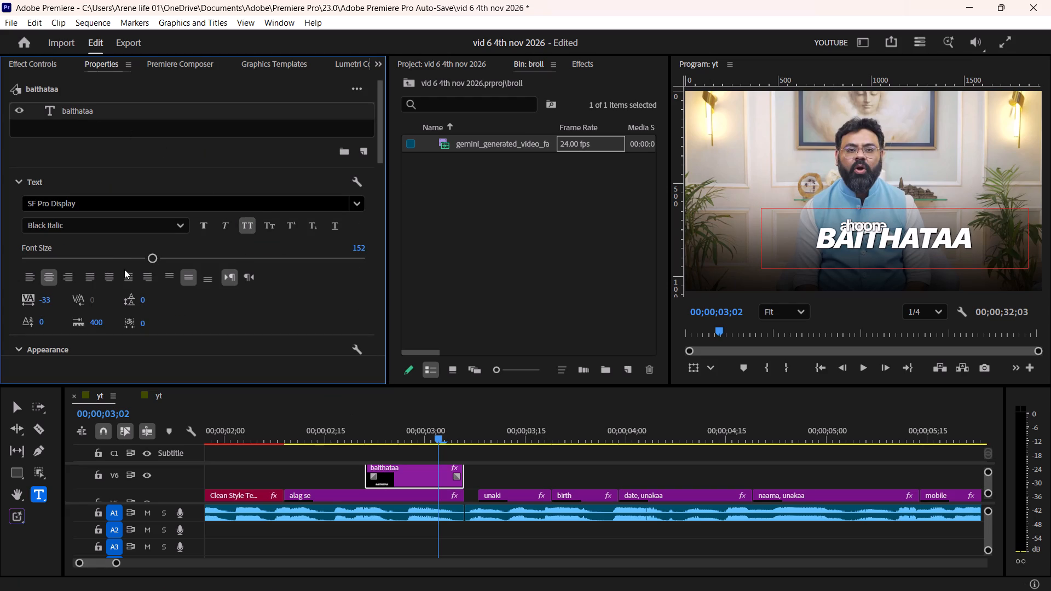
{"action": "key", "text": "v"}
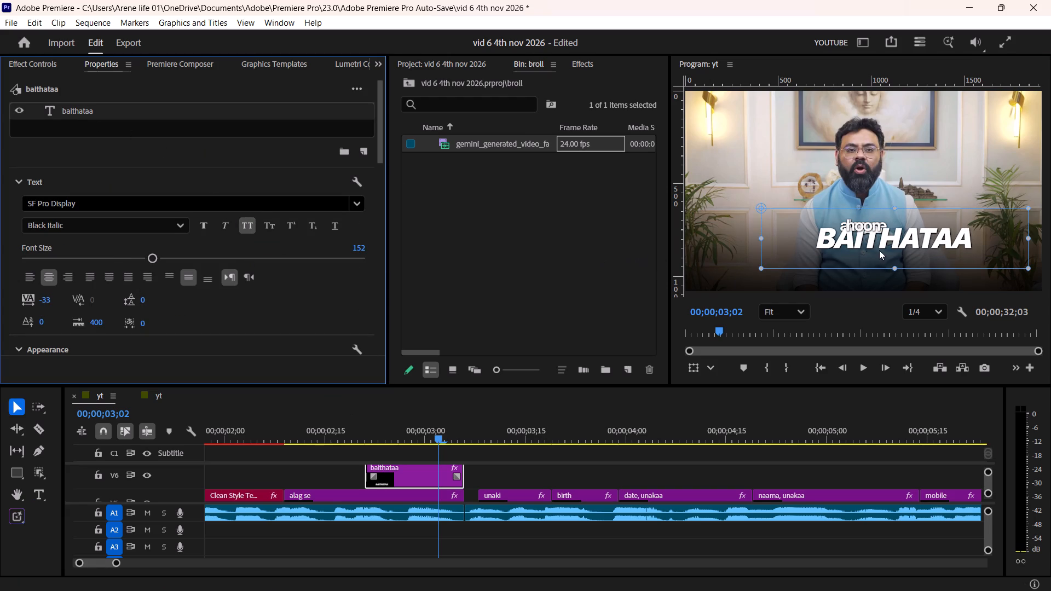
{"action": "left_click_drag", "start_coordinate": [879, 250], "coordinate": [858, 245]}
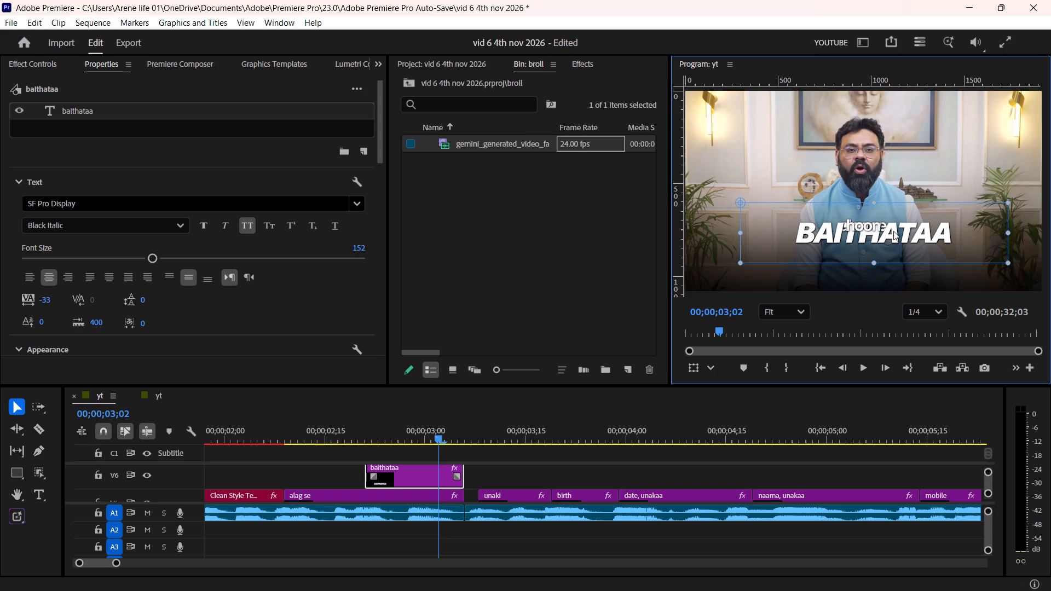
Correct the all-caps caption's spelling so its text reads "baithta".
{"action": "double_click", "coordinate": [945, 228]}
{"action": "left_click", "coordinate": [956, 233]}
{"action": "left_click", "coordinate": [952, 237]}
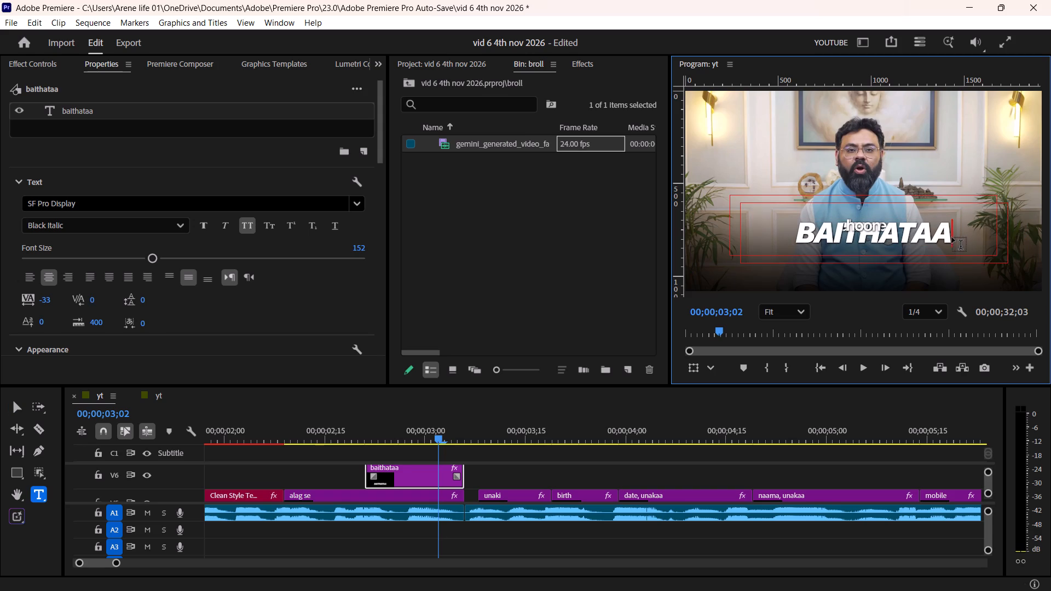
{"action": "key", "text": "BackSpace"}
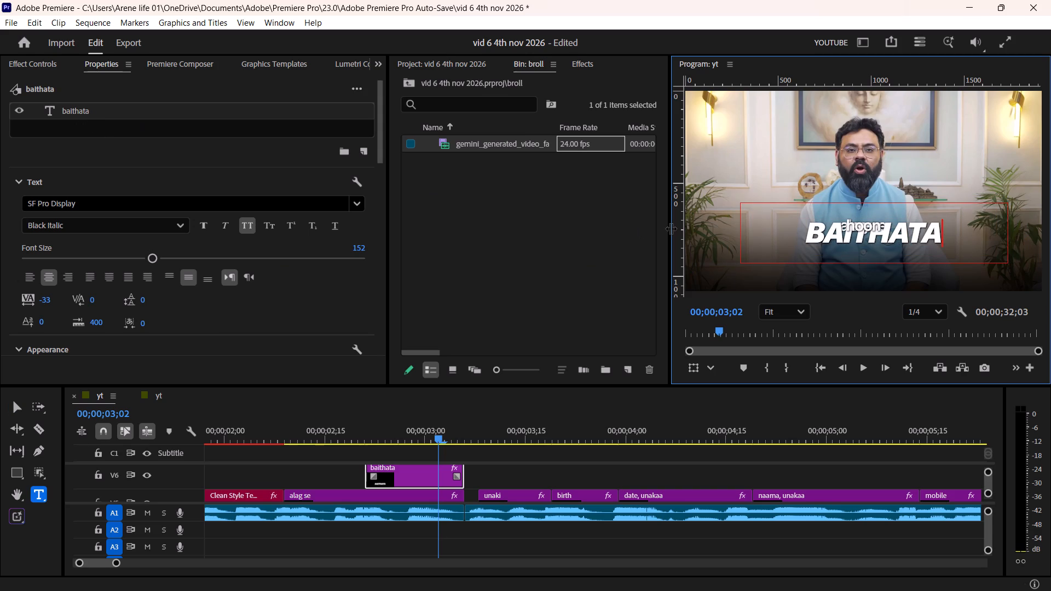
{"action": "key", "text": "Left"}
{"action": "key", "text": "Left"}
{"action": "key", "text": "backslash"}
{"action": "key", "text": "BackSpace"}
{"action": "key", "text": "BackSpace"}
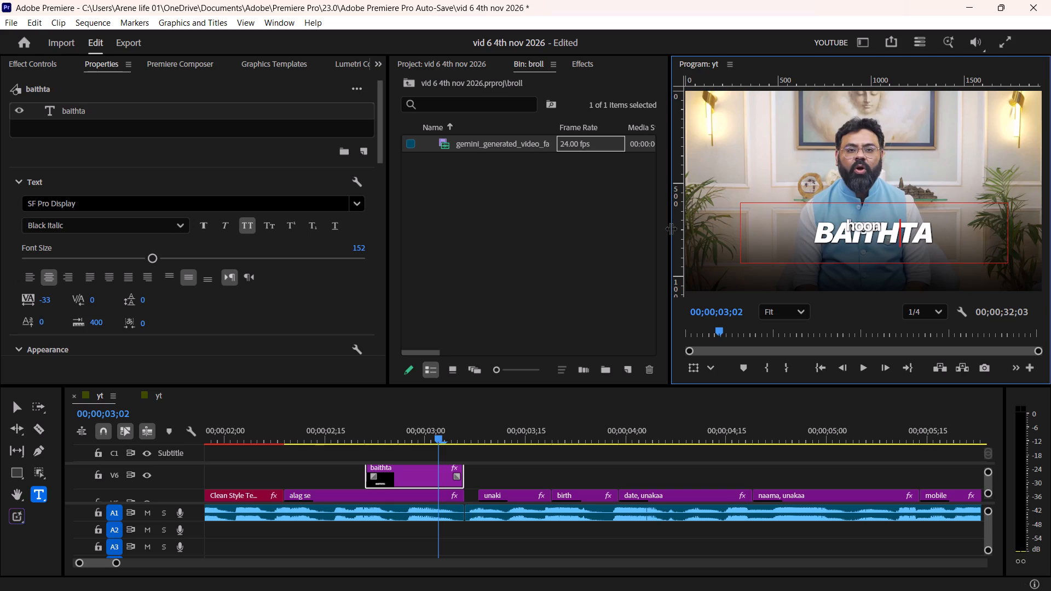
Move the "alag se" caption in the frame so it sits just above the start of "BAITHTA".
{"action": "left_click", "coordinate": [488, 477]}
{"action": "left_click", "coordinate": [419, 492]}
{"action": "left_click", "coordinate": [85, 112]}
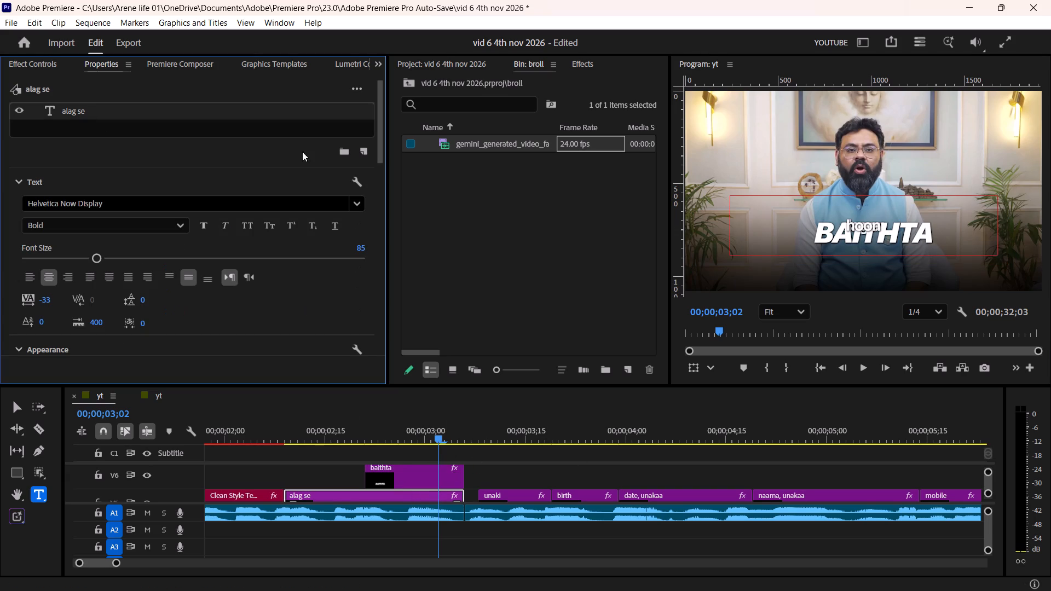
{"action": "key", "text": "v"}
{"action": "left_click_drag", "start_coordinate": [880, 233], "coordinate": [857, 219]}
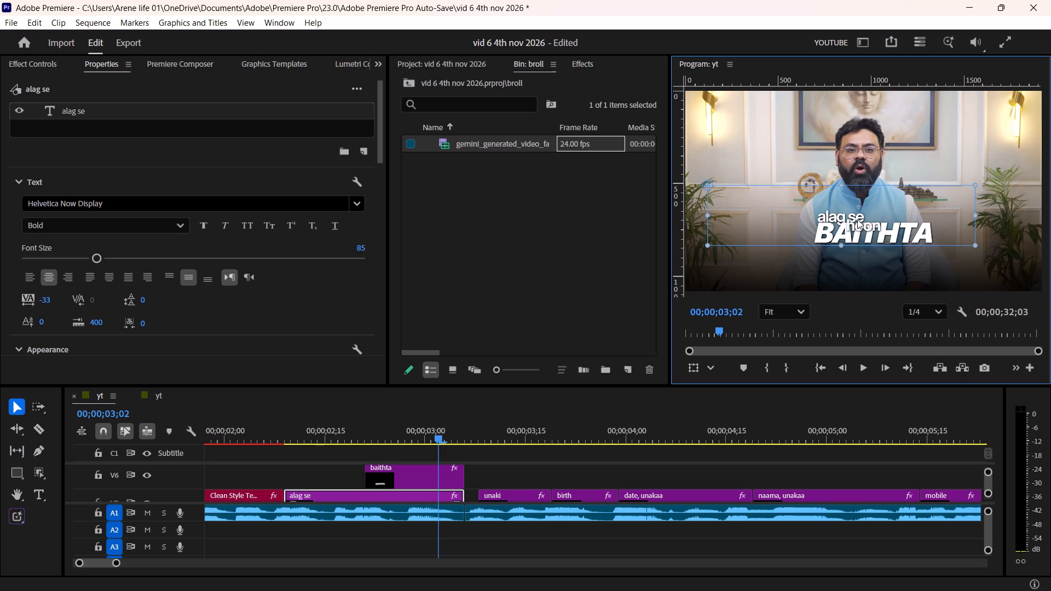
{"action": "left_click_drag", "start_coordinate": [857, 219], "coordinate": [861, 222]}
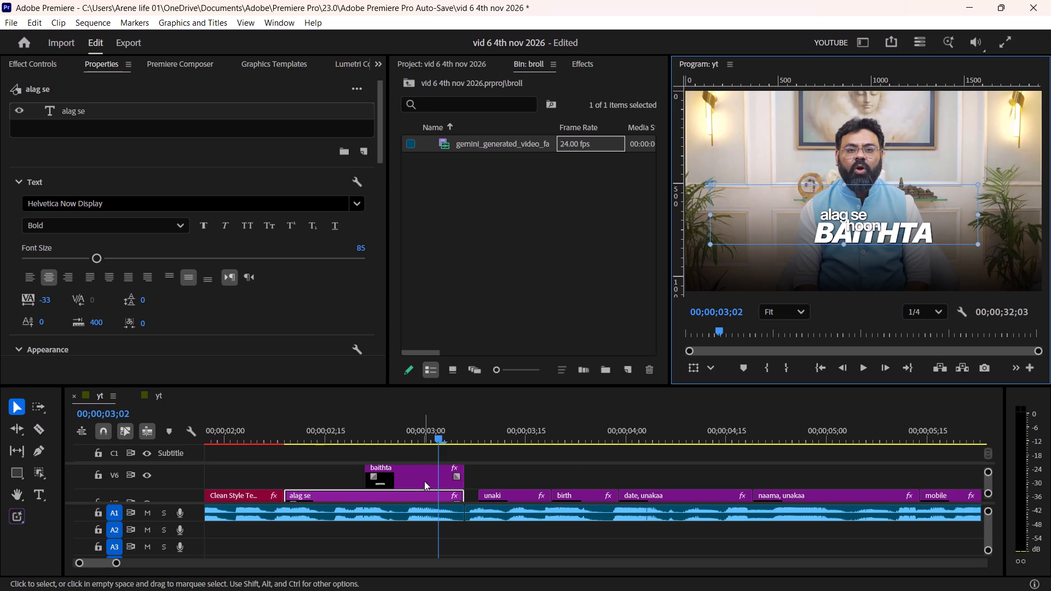
Move the "hoon" caption on V7 in the frame so it sits just below the end of "BAITHTA".
{"action": "scroll", "coordinate": [424, 484], "scroll_direction": "up", "scroll_amount": 2, "text": "ctrl"}
{"action": "left_click", "coordinate": [438, 477]}
{"action": "left_click", "coordinate": [78, 109]}
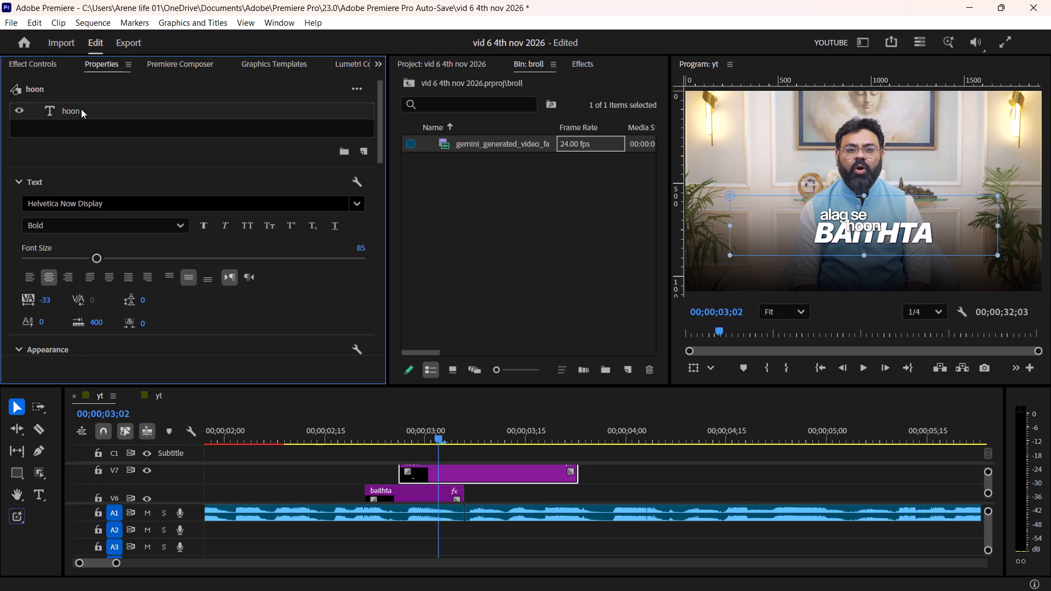
{"action": "left_click_drag", "start_coordinate": [887, 230], "coordinate": [940, 257]}
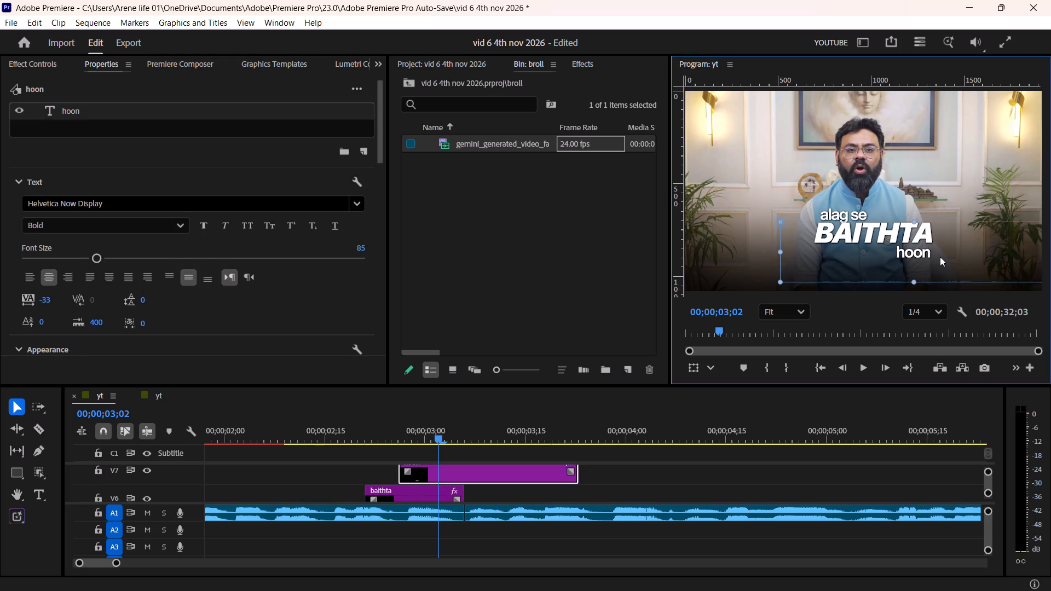
{"action": "left_click_drag", "start_coordinate": [940, 257], "coordinate": [939, 253]}
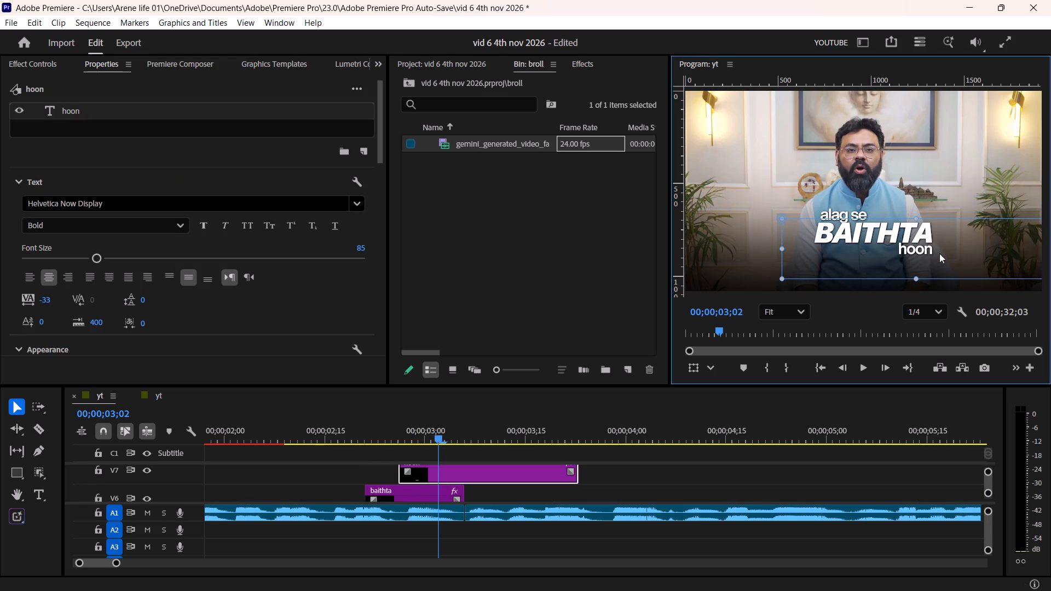
{"action": "left_click_drag", "start_coordinate": [939, 253], "coordinate": [939, 253]}
Shift the "alag se" clip to position X 944, save the project and play back the stacked captions.
{"action": "scroll", "coordinate": [411, 491], "scroll_direction": "down", "scroll_amount": 2, "text": "ctrl"}
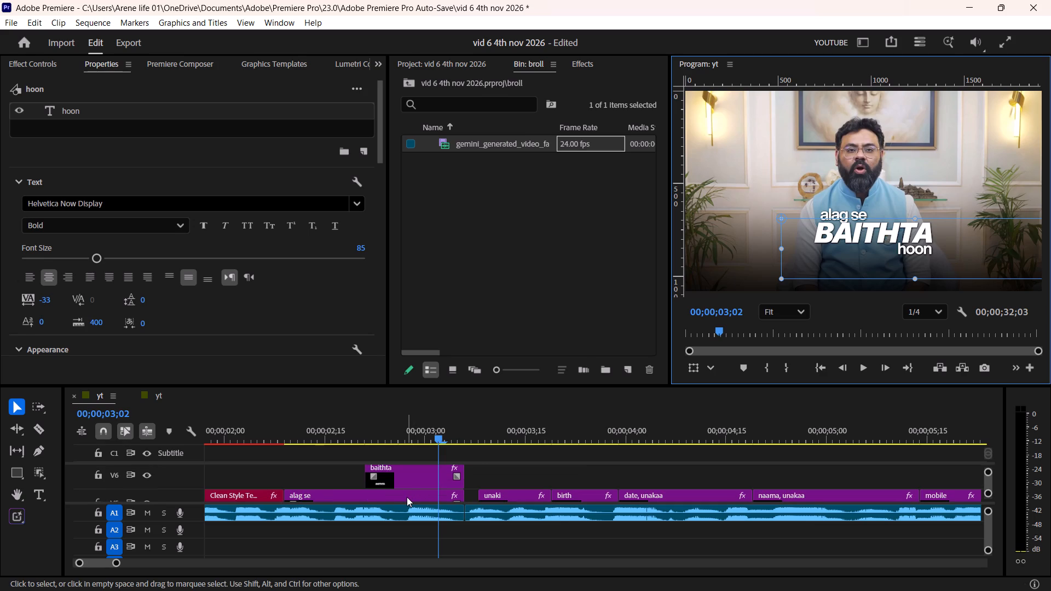
{"action": "left_click", "coordinate": [407, 497]}
{"action": "left_click_drag", "start_coordinate": [175, 223], "coordinate": [165, 225]}
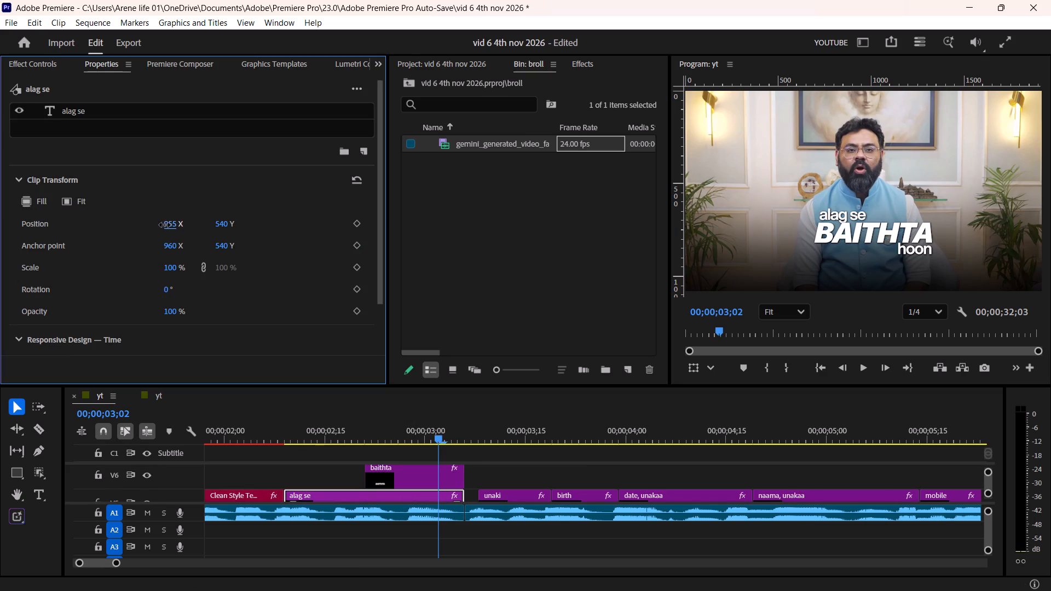
{"action": "left_click_drag", "start_coordinate": [165, 225], "coordinate": [164, 226]}
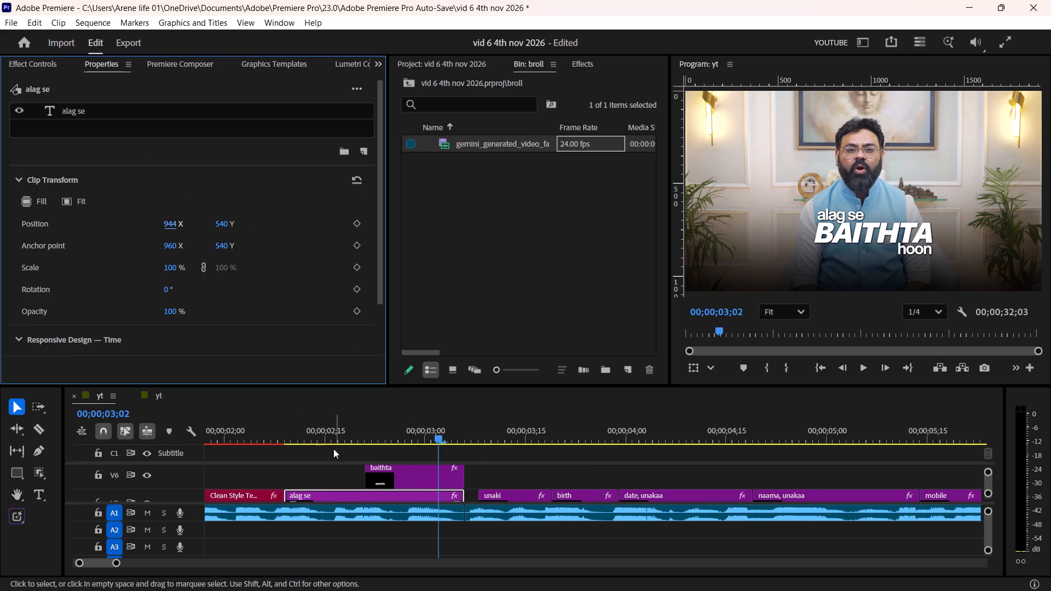
{"action": "left_click", "coordinate": [278, 425]}
{"action": "key", "text": "ctrl+s"}
{"action": "key", "text": "space"}
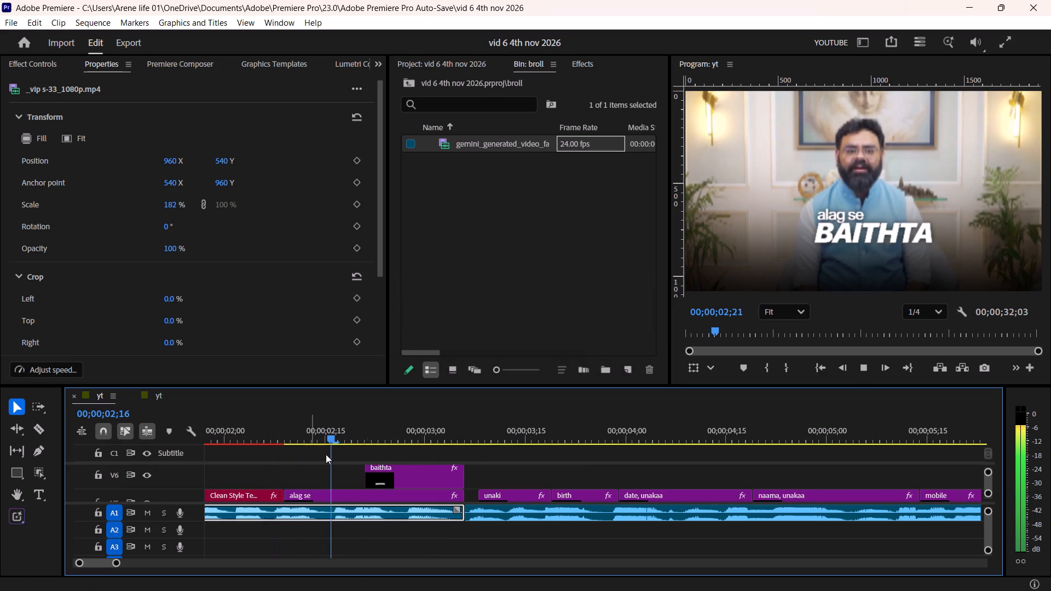
{"action": "key", "text": "space"}
{"action": "key", "text": "space"}
{"action": "key", "text": "space"}
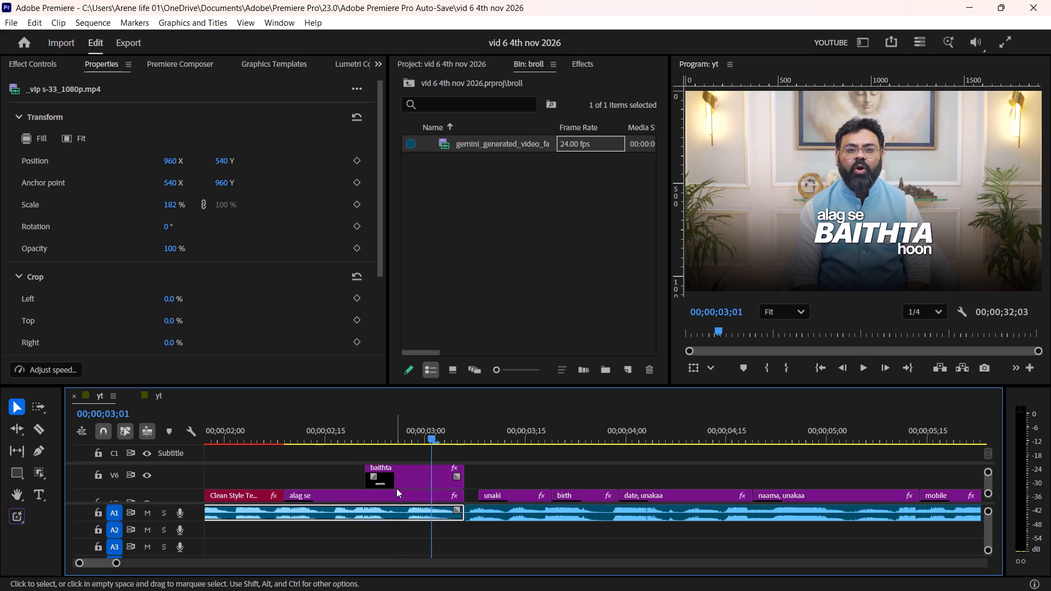
Raise the "alag se" clip to position Y 530 and shift it further left in the frame.
{"action": "left_click", "coordinate": [397, 492]}
{"action": "left_click_drag", "start_coordinate": [168, 221], "coordinate": [174, 221]}
{"action": "left_click_drag", "start_coordinate": [227, 222], "coordinate": [227, 231]}
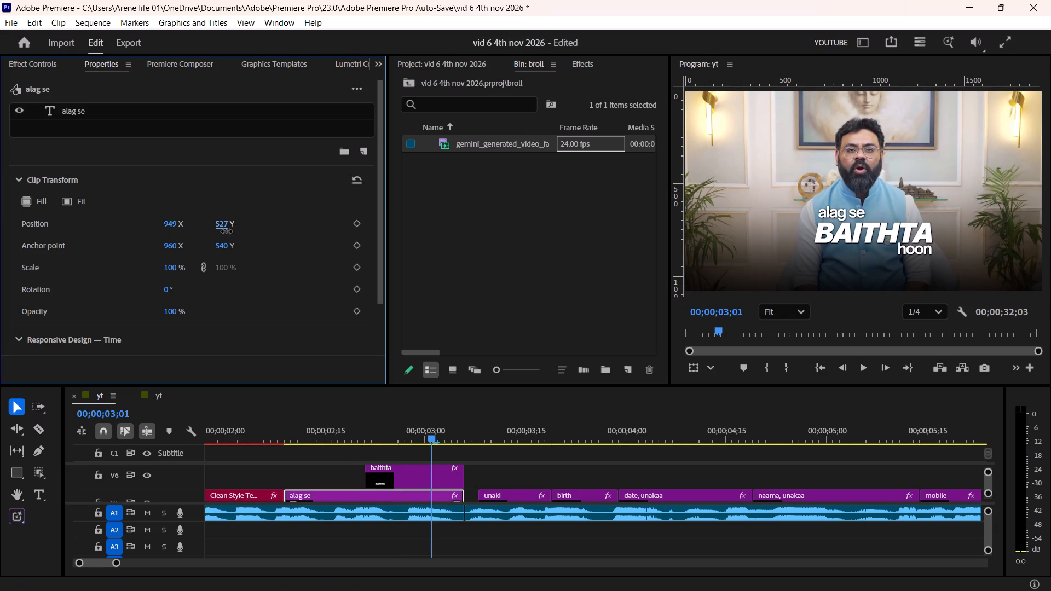
{"action": "left_click_drag", "start_coordinate": [227, 231], "coordinate": [227, 229]}
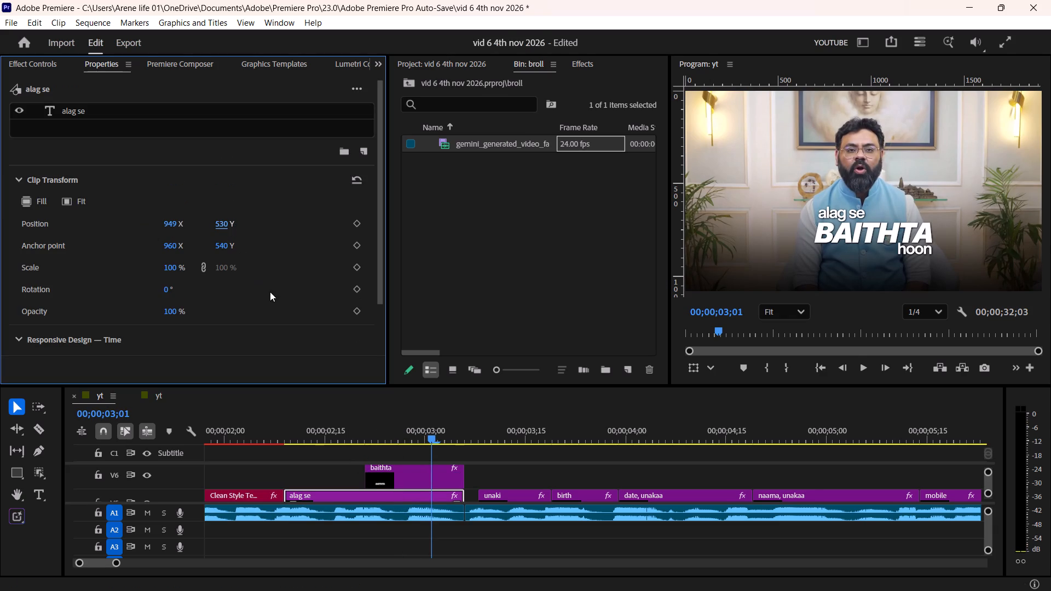
{"action": "left_click_drag", "start_coordinate": [170, 220], "coordinate": [147, 230]}
Shift the "baithta" clip left to position X 906.
{"action": "left_click", "coordinate": [406, 470]}
{"action": "left_click_drag", "start_coordinate": [174, 223], "coordinate": [159, 229]}
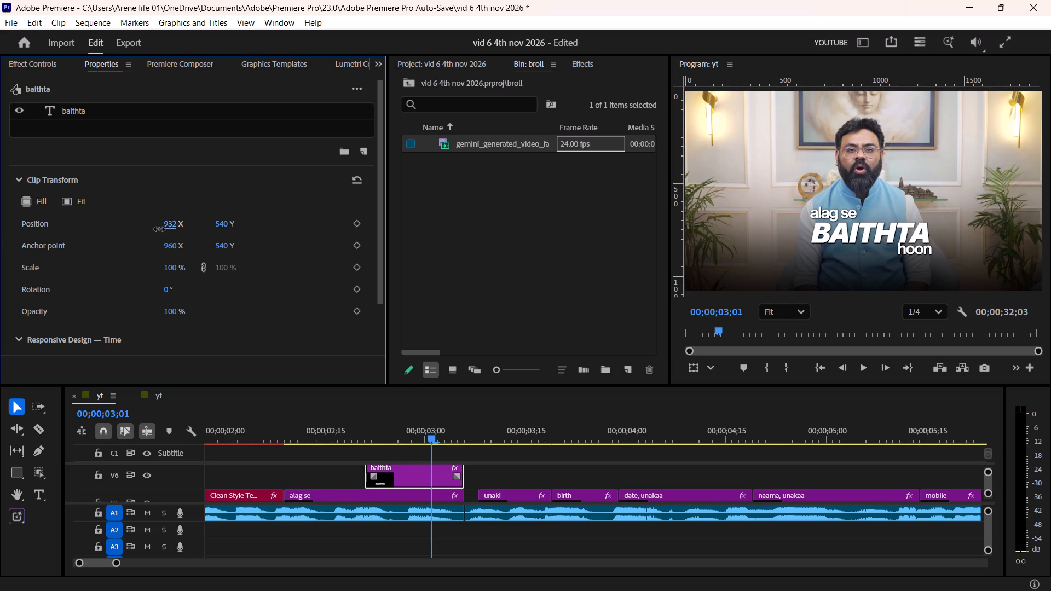
{"action": "left_click_drag", "start_coordinate": [159, 229], "coordinate": [146, 234]}
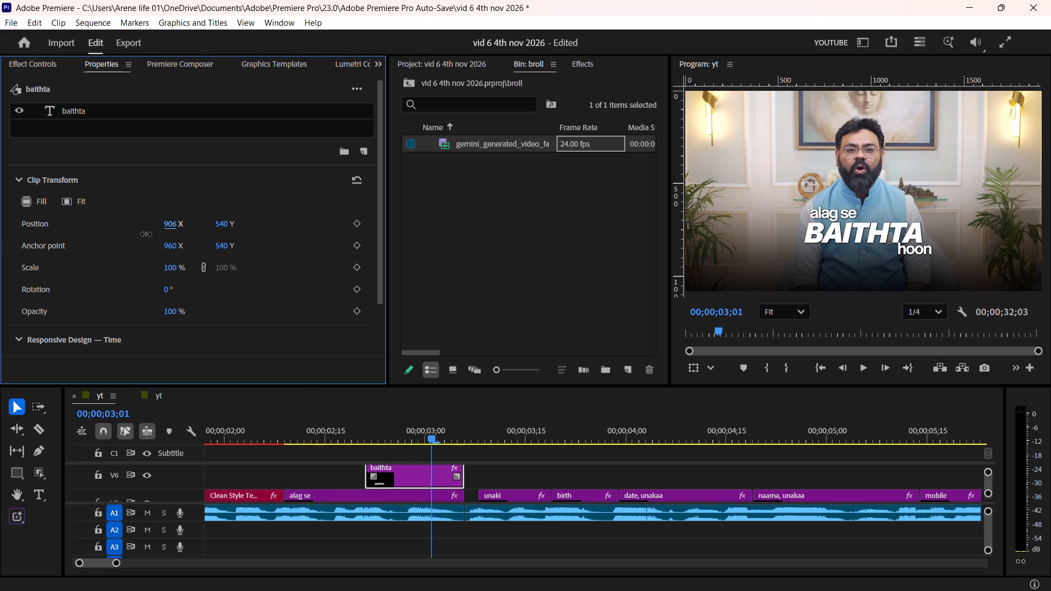
Set the "hoon" clip's position to X 914 and Y 545.
{"action": "scroll", "coordinate": [407, 490], "scroll_direction": "up", "scroll_amount": 2, "text": "ctrl"}
{"action": "left_click", "coordinate": [422, 469]}
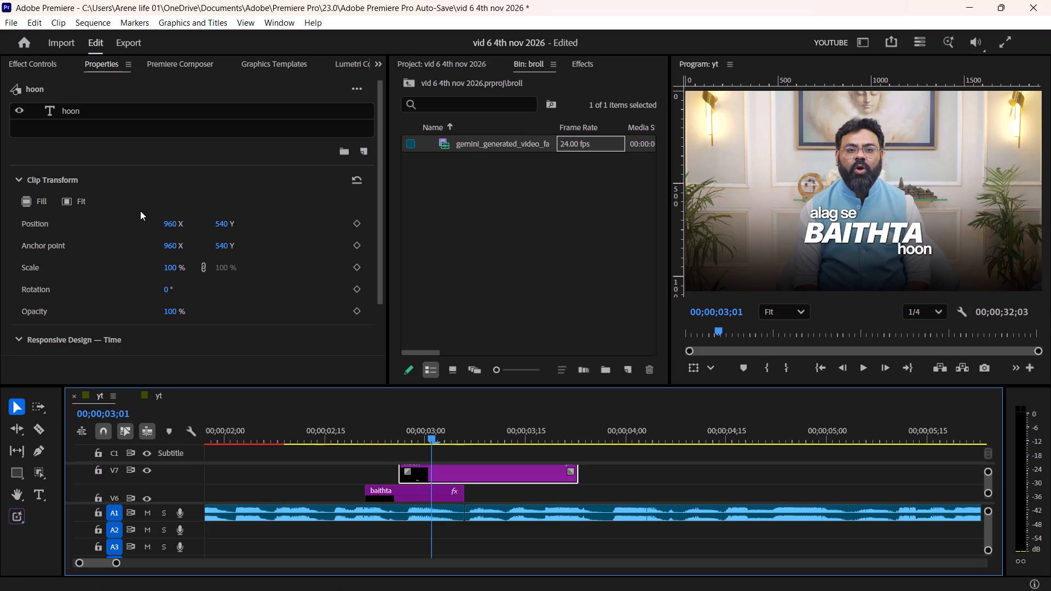
{"action": "left_click_drag", "start_coordinate": [169, 221], "coordinate": [152, 231]}
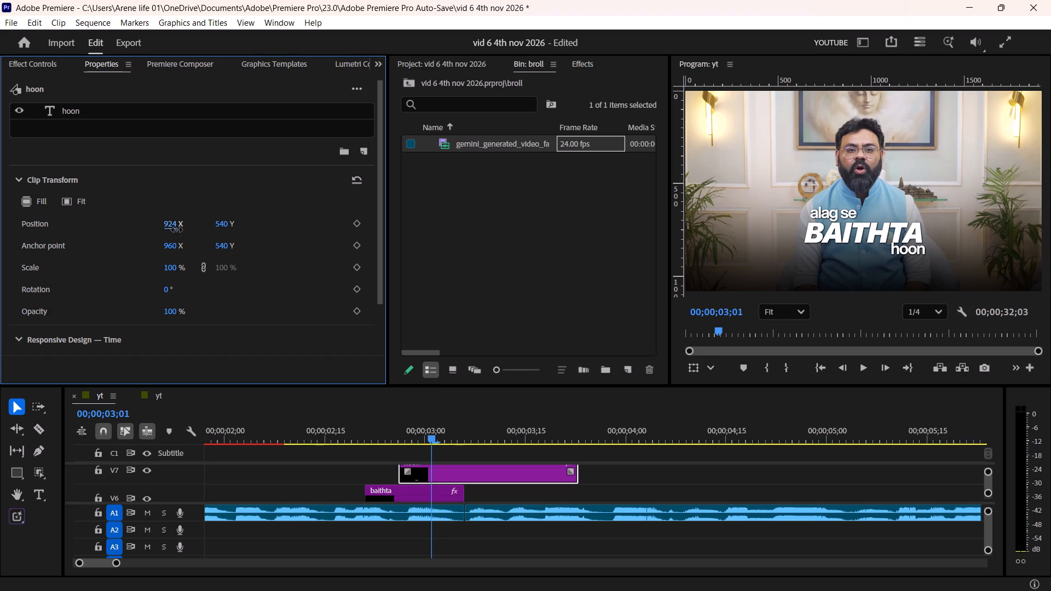
{"action": "left_click_drag", "start_coordinate": [220, 224], "coordinate": [221, 218]}
{"action": "left_click_drag", "start_coordinate": [171, 221], "coordinate": [165, 224]}
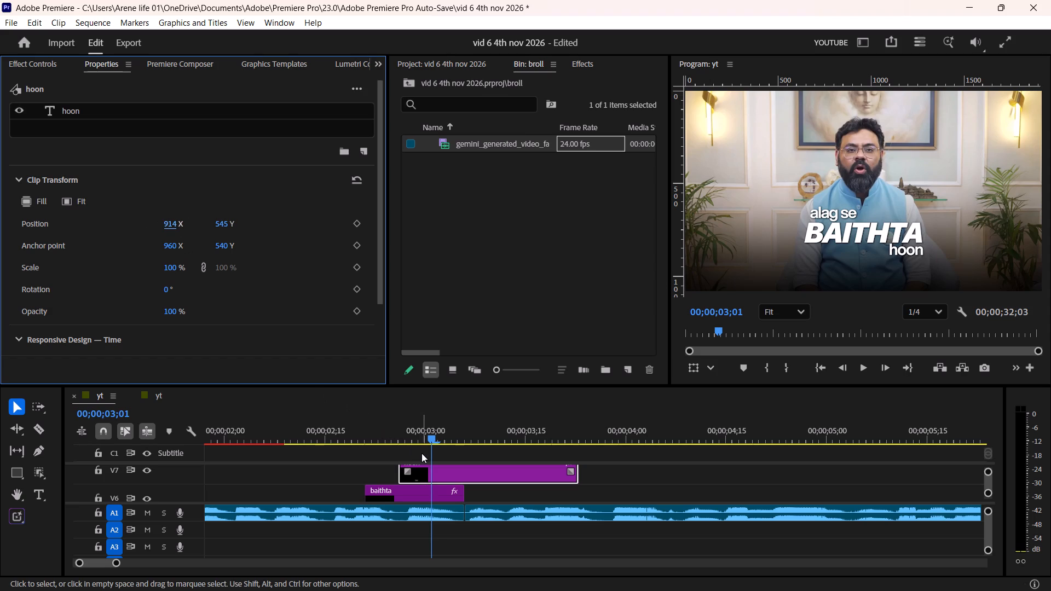
Cut the "hoon" clip at 00;00;03;06 and delete the part after the cut.
{"action": "key", "text": "space"}
{"action": "key", "text": "space"}
{"action": "left_click_drag", "start_coordinate": [476, 434], "coordinate": [466, 447], "text": "shift"}
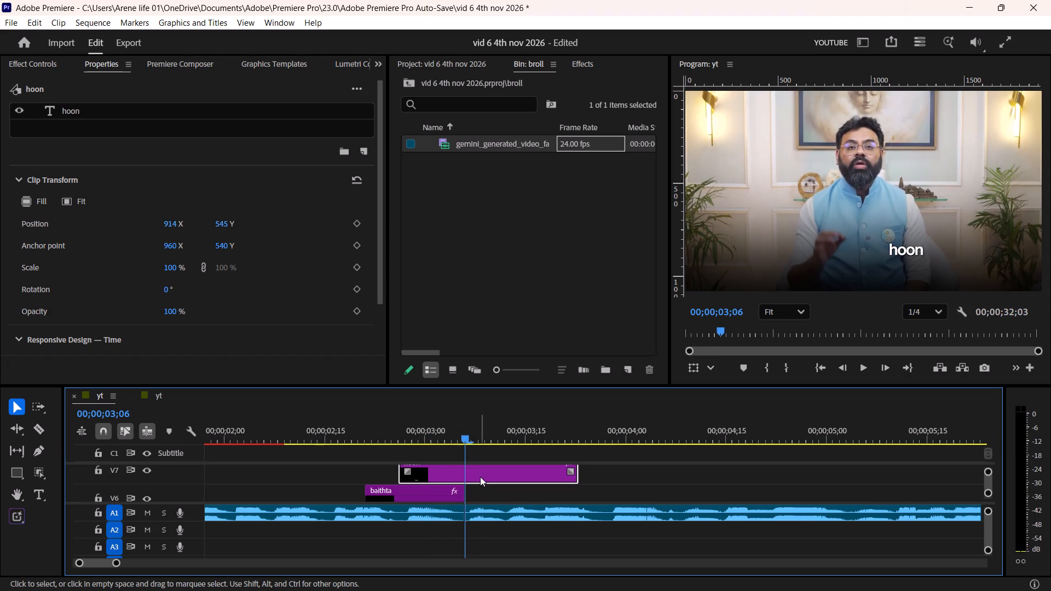
{"action": "left_click", "coordinate": [482, 474]}
{"action": "key", "text": "F1"}
{"action": "left_click", "coordinate": [509, 475]}
{"action": "key", "text": "Delete"}
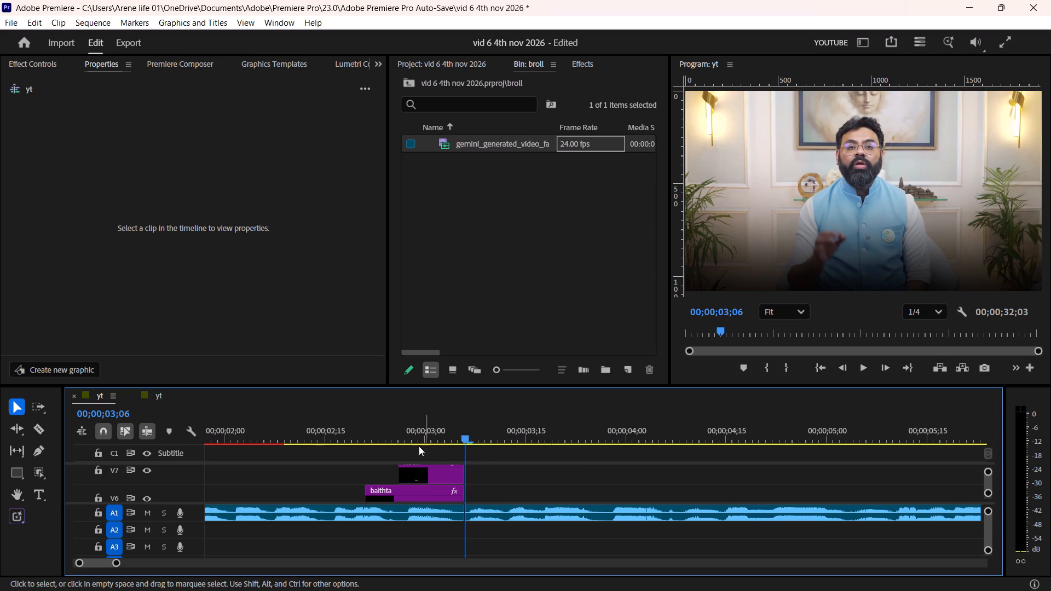
Apply the Bounce Up (MUSSY) preset to the "alag se", "baithta" and "hoon" caption clips together.
{"action": "left_click", "coordinate": [411, 418]}
{"action": "key", "text": "grave"}
{"action": "left_click_drag", "start_coordinate": [289, 142], "coordinate": [299, 142]}
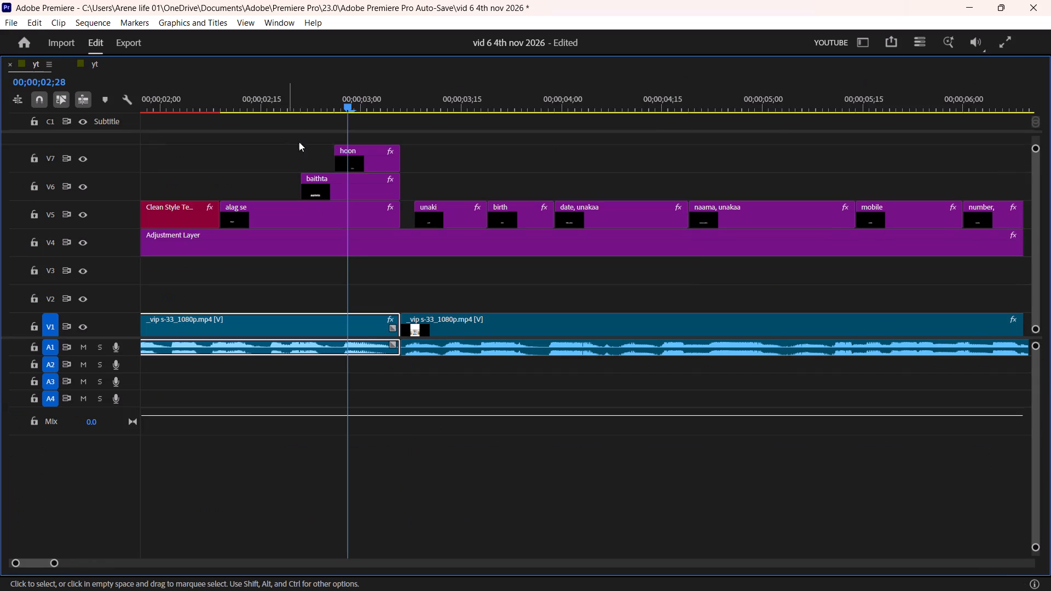
{"action": "left_click_drag", "start_coordinate": [299, 142], "coordinate": [370, 210]}
{"action": "key", "text": "grave"}
{"action": "left_click", "coordinate": [583, 62]}
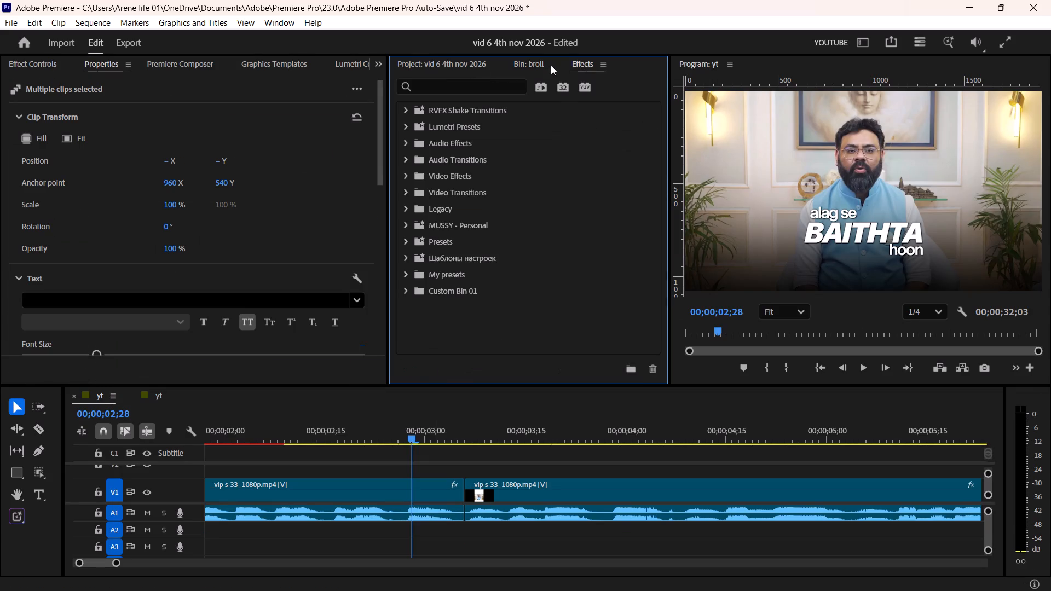
{"action": "left_click", "coordinate": [448, 91]}
{"action": "type", "text": "bounce"}
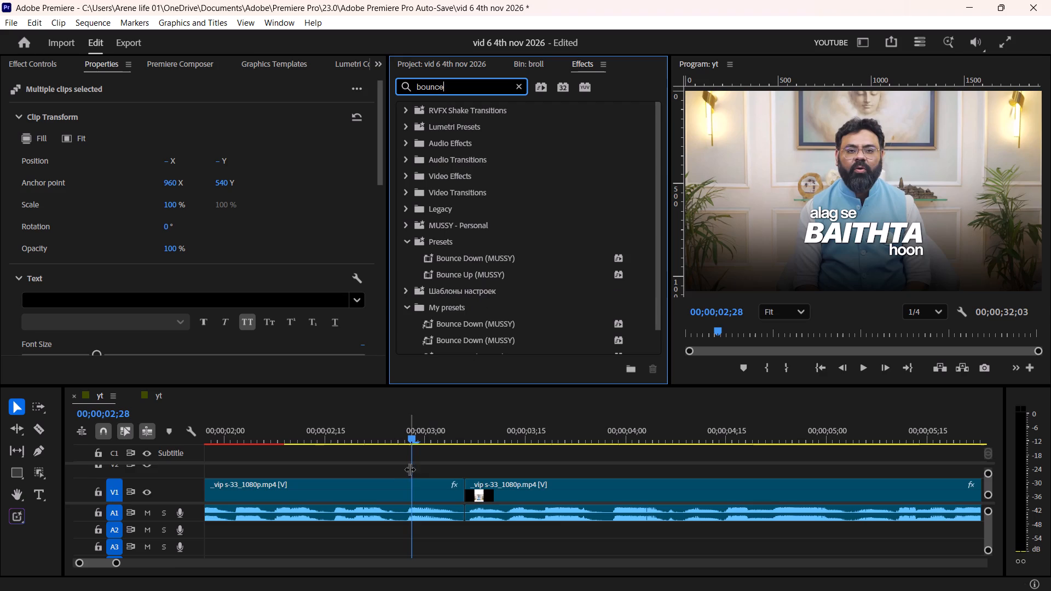
{"action": "scroll", "coordinate": [405, 470], "scroll_direction": "up", "scroll_amount": 10, "text": "ctrl"}
{"action": "left_click_drag", "start_coordinate": [477, 273], "coordinate": [410, 453]}
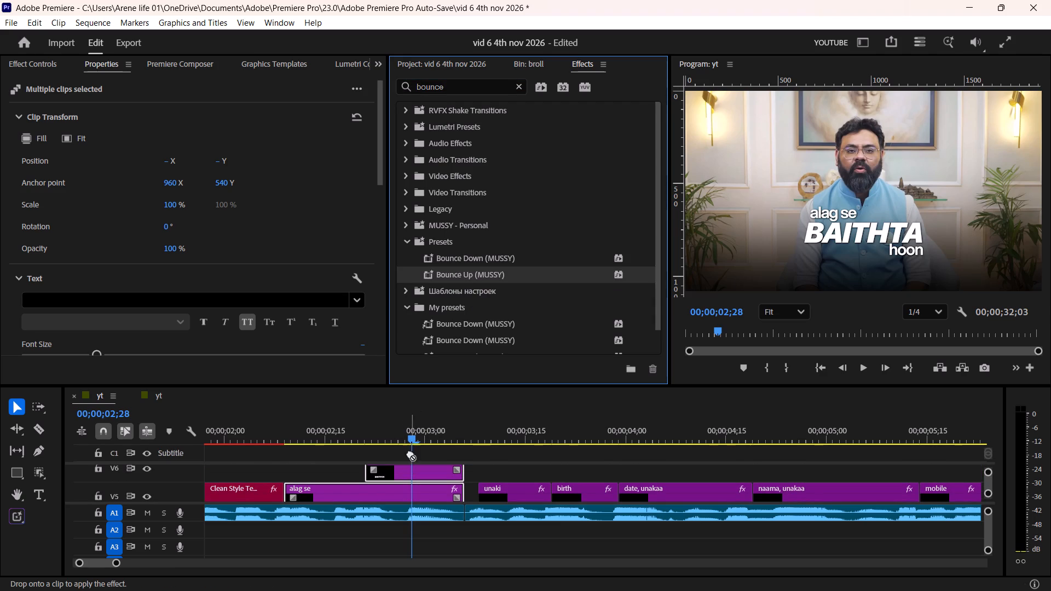
{"action": "left_click_drag", "start_coordinate": [410, 453], "coordinate": [408, 477]}
Play back the bounce animation, start the "baithta" clip about two frames earlier and extend its end to match the "alag se" clip.
{"action": "left_click", "coordinate": [268, 437]}
{"action": "key", "text": "space"}
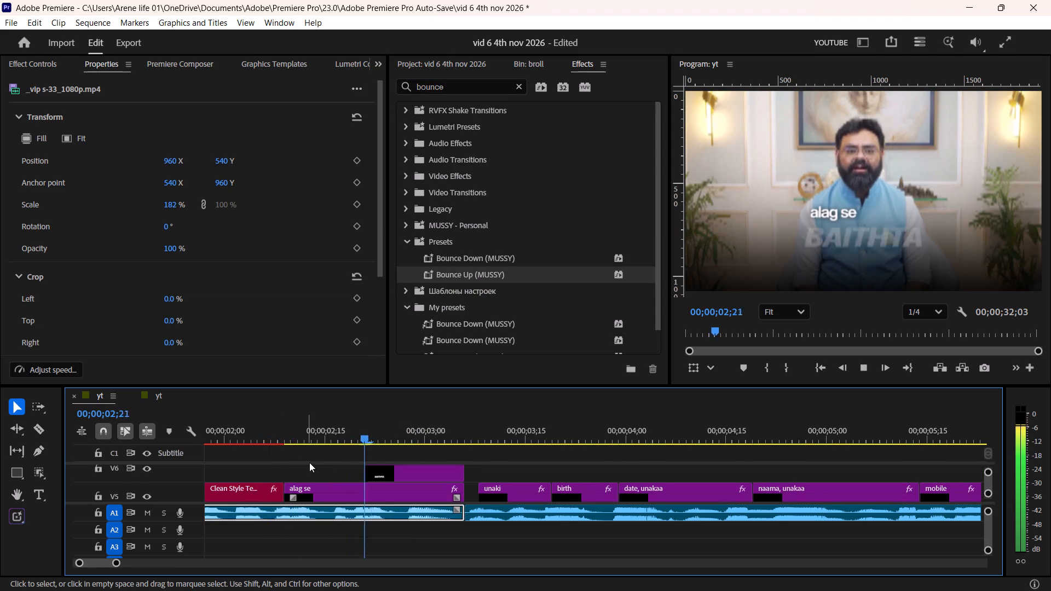
{"action": "scroll", "coordinate": [310, 463], "scroll_direction": "down", "scroll_amount": 1}
{"action": "key", "text": "space"}
{"action": "left_click_drag", "start_coordinate": [338, 426], "coordinate": [305, 434]}
{"action": "key", "text": "space"}
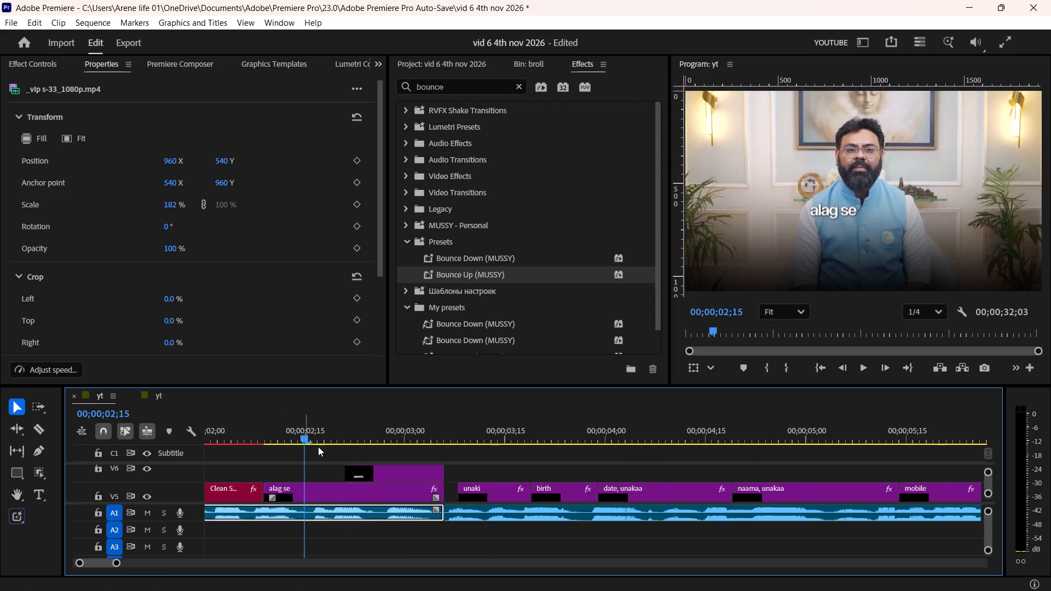
{"action": "key", "text": "space"}
{"action": "left_click_drag", "start_coordinate": [383, 472], "coordinate": [368, 477]}
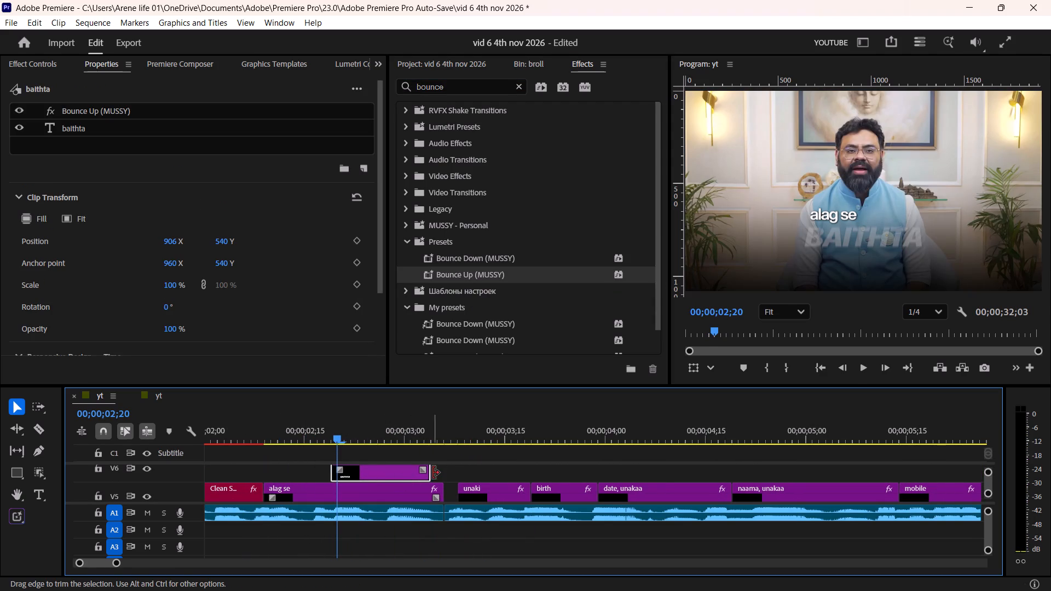
{"action": "left_click_drag", "start_coordinate": [430, 471], "coordinate": [441, 471]}
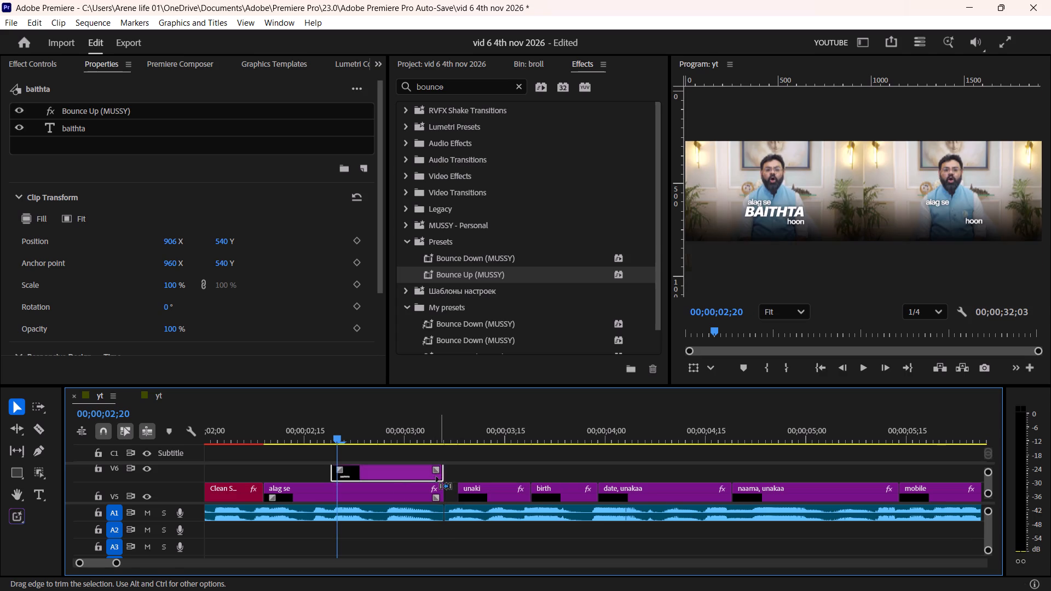
Move the "hoon" clip two frames earlier, extend its end by two frames to match "baithta", save the project and play it back.
{"action": "scroll", "coordinate": [396, 484], "scroll_direction": "up", "scroll_amount": 3, "text": "ctrl"}
{"action": "left_click_drag", "start_coordinate": [408, 480], "coordinate": [396, 481]}
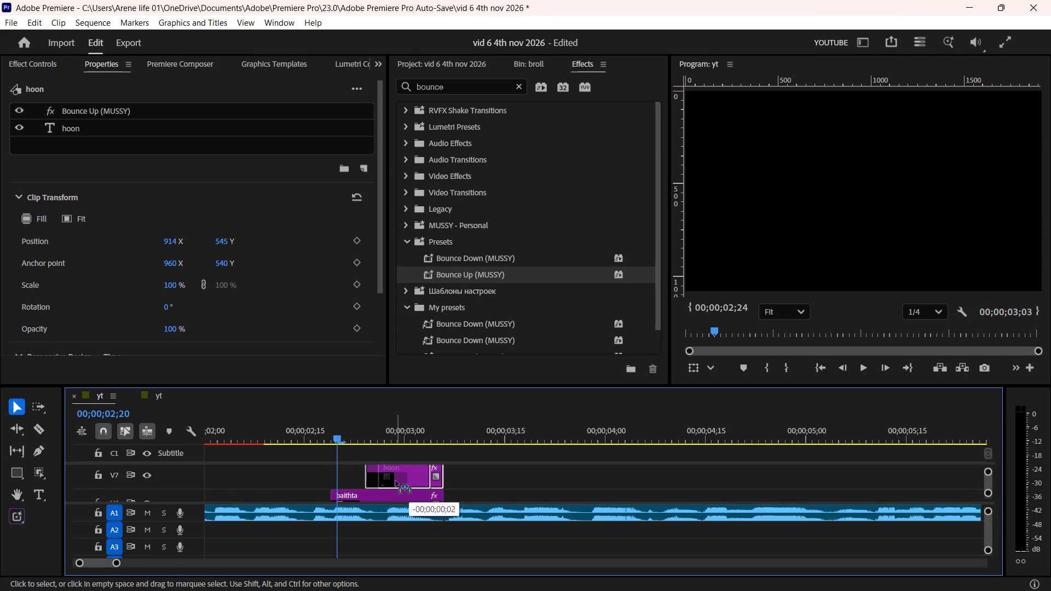
{"action": "left_click_drag", "start_coordinate": [396, 481], "coordinate": [393, 482]}
{"action": "left_click_drag", "start_coordinate": [430, 471], "coordinate": [442, 472]}
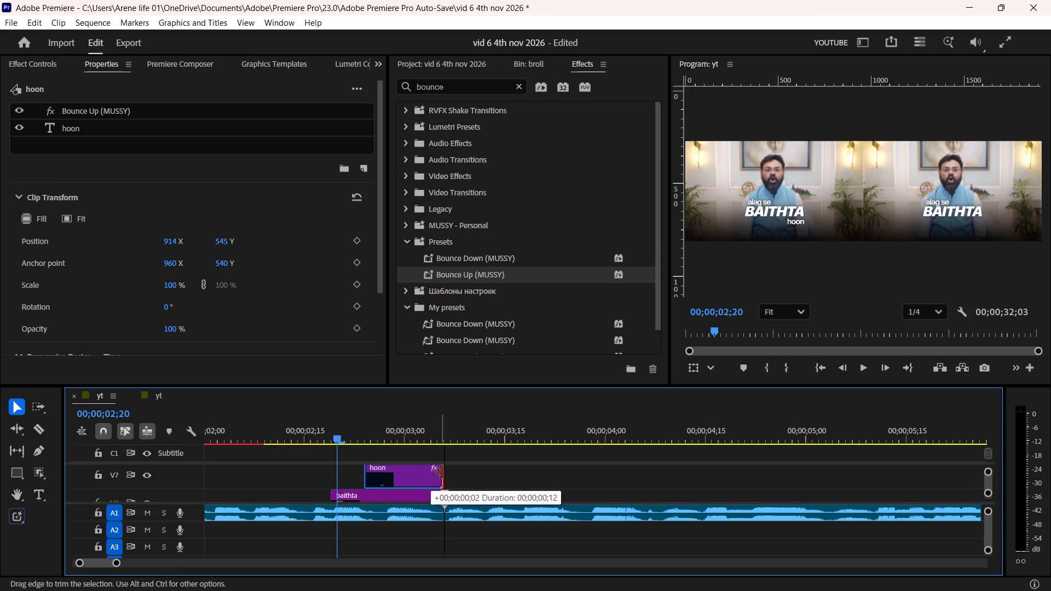
{"action": "left_click_drag", "start_coordinate": [442, 472], "coordinate": [443, 472]}
{"action": "left_click", "coordinate": [477, 478]}
{"action": "key", "text": "ctrl+s"}
{"action": "key", "text": "space"}
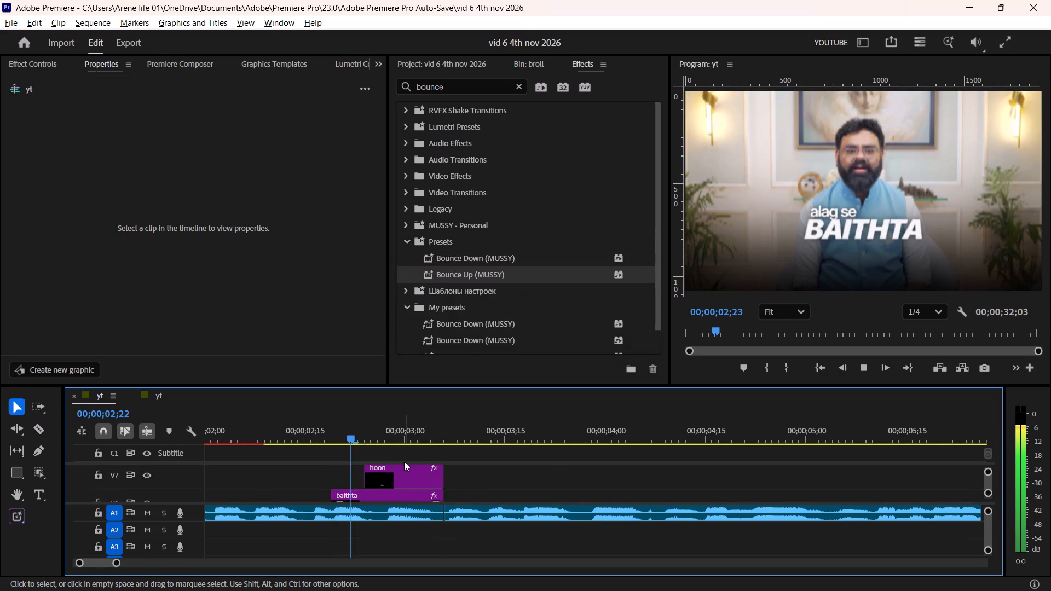
Place only the video of gemini_generated_video_fa414176.mp4 from the broll bin on track V3, starting at about 00;00;03;06 where the "hoon" caption ends.
{"action": "scroll", "coordinate": [401, 461], "scroll_direction": "down", "scroll_amount": 4, "text": "alt"}
{"action": "scroll", "coordinate": [395, 466], "scroll_direction": "down", "scroll_amount": 4}
{"action": "key", "text": "space"}
{"action": "scroll", "coordinate": [380, 460], "scroll_direction": "down", "scroll_amount": 4, "text": "alt"}
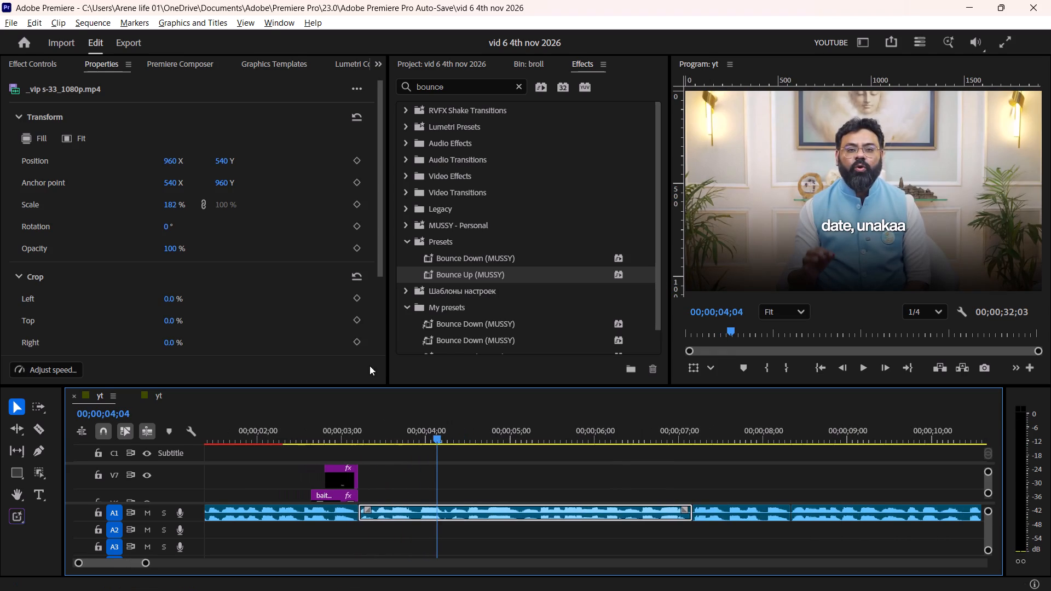
{"action": "left_click", "coordinate": [526, 62]}
{"action": "left_click", "coordinate": [497, 186]}
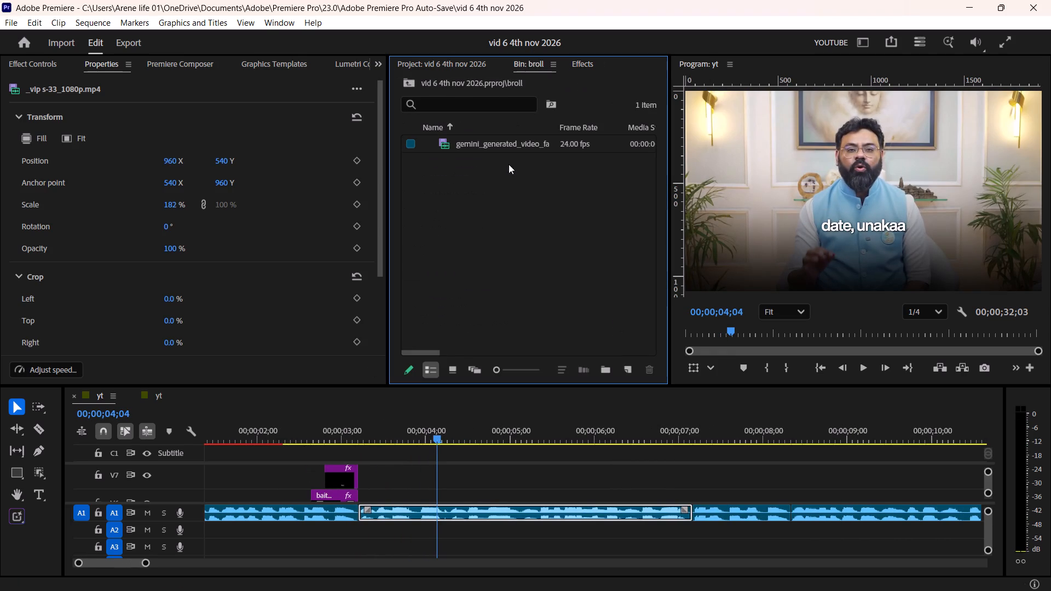
{"action": "double_click", "coordinate": [569, 141]}
{"action": "scroll", "coordinate": [423, 485], "scroll_direction": "down", "scroll_amount": 5, "text": "ctrl"}
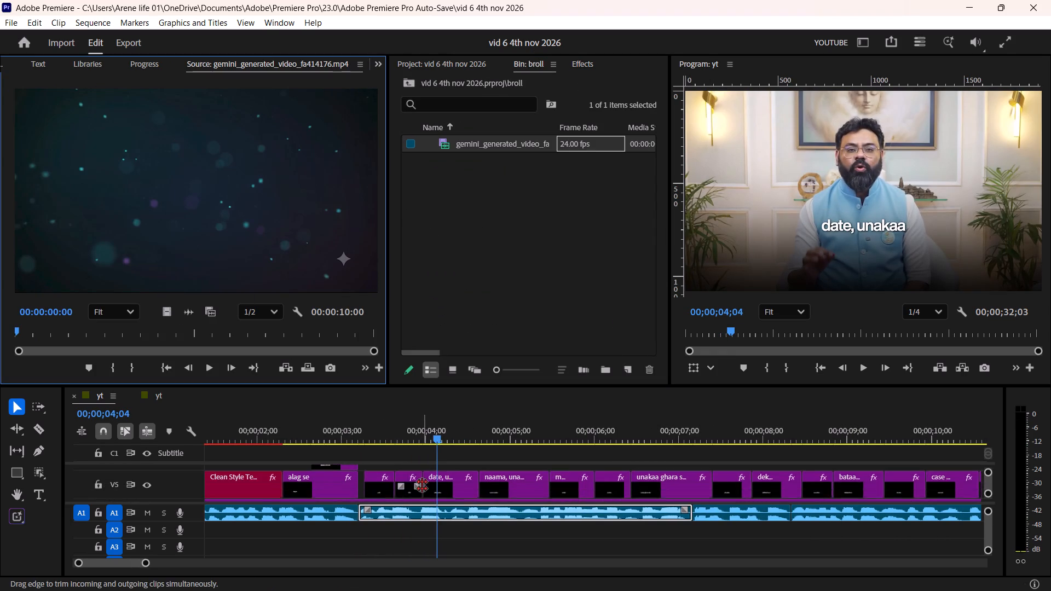
{"action": "scroll", "coordinate": [422, 485], "scroll_direction": "down", "scroll_amount": 4, "text": "ctrl"}
{"action": "left_click_drag", "start_coordinate": [168, 311], "coordinate": [425, 468]}
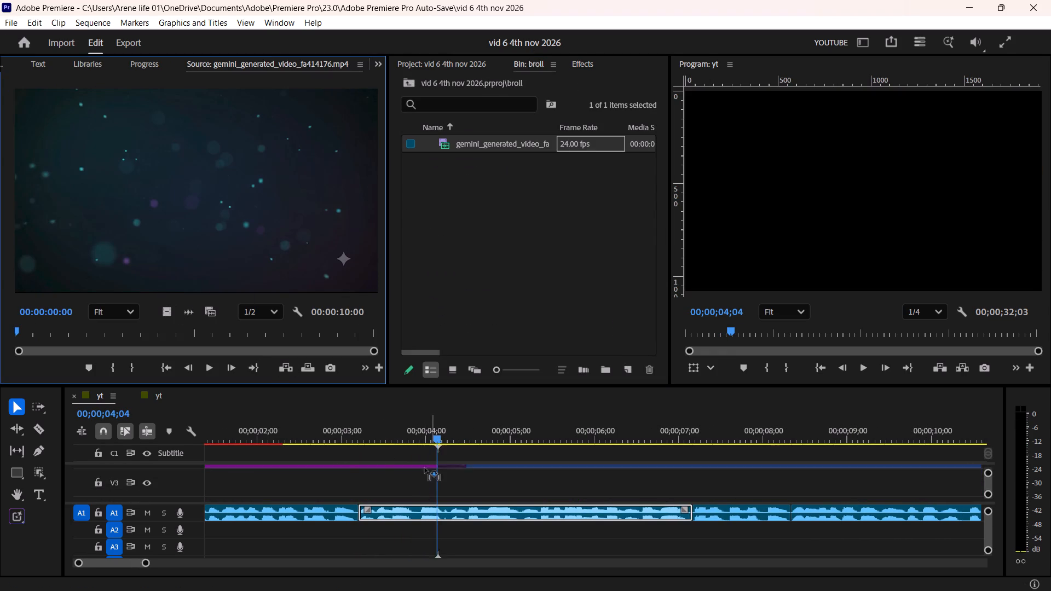
{"action": "left_click_drag", "start_coordinate": [425, 468], "coordinate": [353, 487]}
{"action": "left_click", "coordinate": [419, 486]}
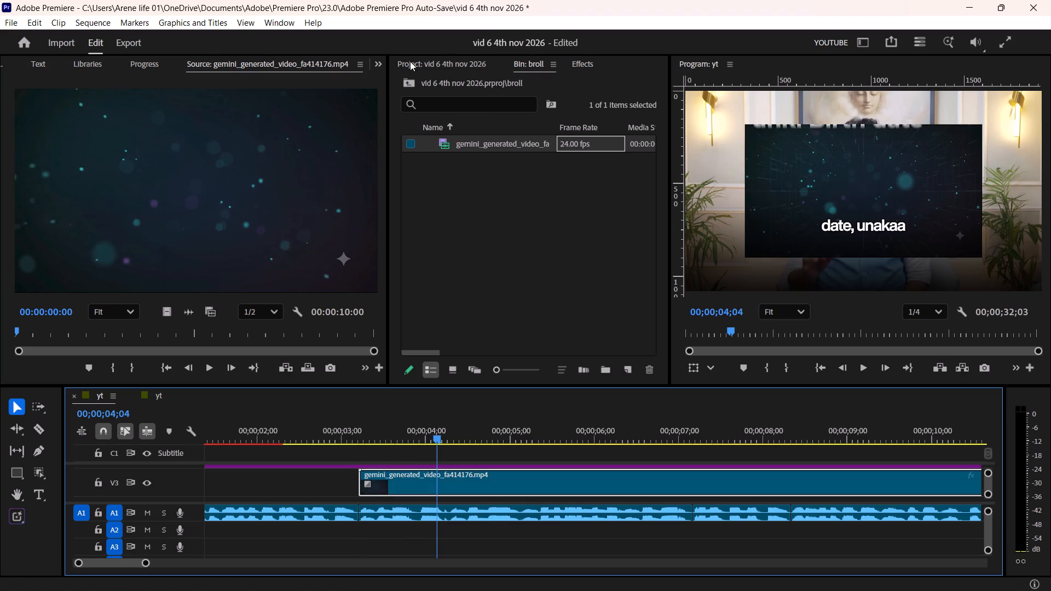
Fit the Gemini b-roll clip to the frame.
{"action": "scroll", "coordinate": [161, 63], "scroll_direction": "up", "scroll_amount": 9}
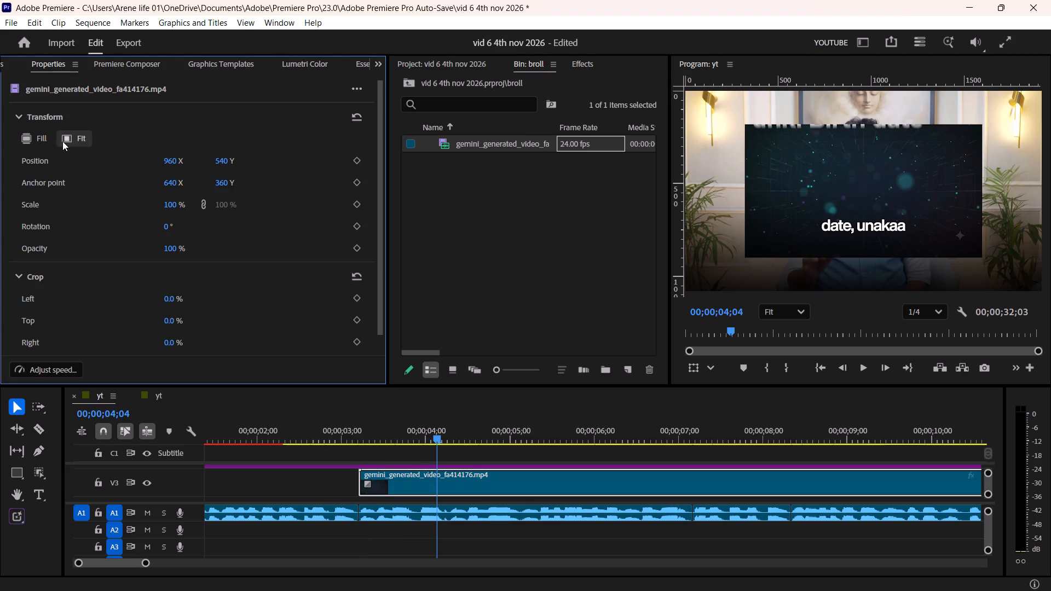
{"action": "left_click", "coordinate": [62, 141]}
{"action": "key", "text": "space"}
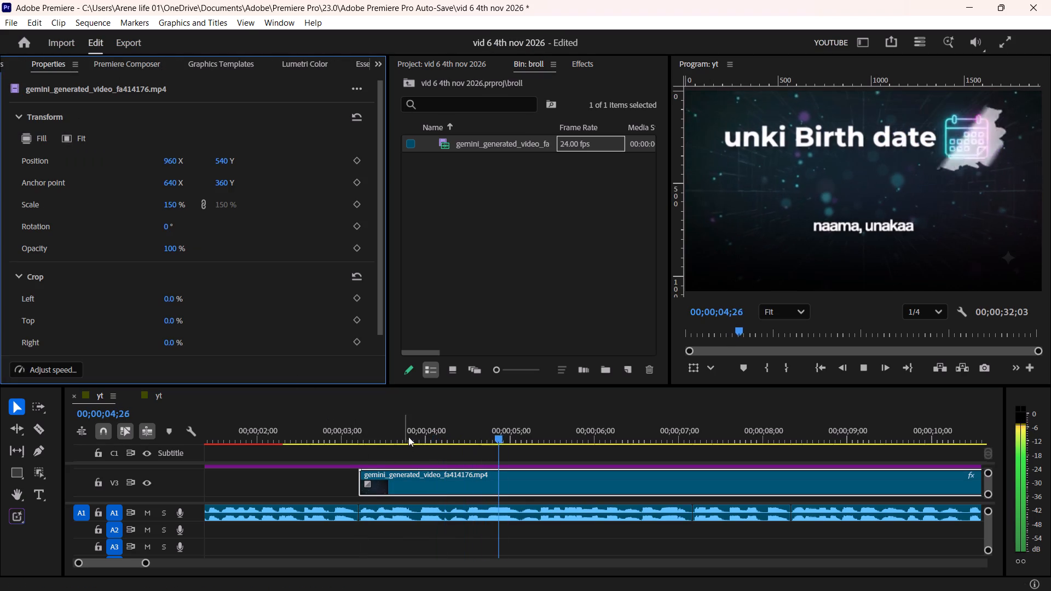
{"action": "scroll", "coordinate": [506, 460], "scroll_direction": "down", "scroll_amount": 9, "text": "alt"}
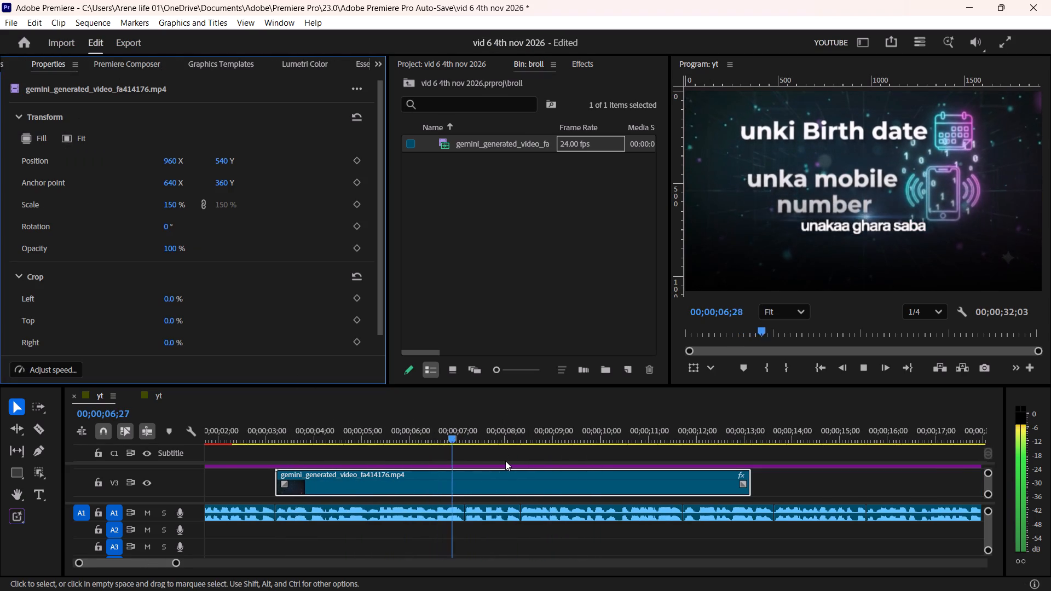
{"action": "scroll", "coordinate": [505, 461], "scroll_direction": "down", "scroll_amount": 3, "text": "alt"}
{"action": "key", "text": "space"}
{"action": "scroll", "coordinate": [505, 461], "scroll_direction": "down", "scroll_amount": 4, "text": "alt"}
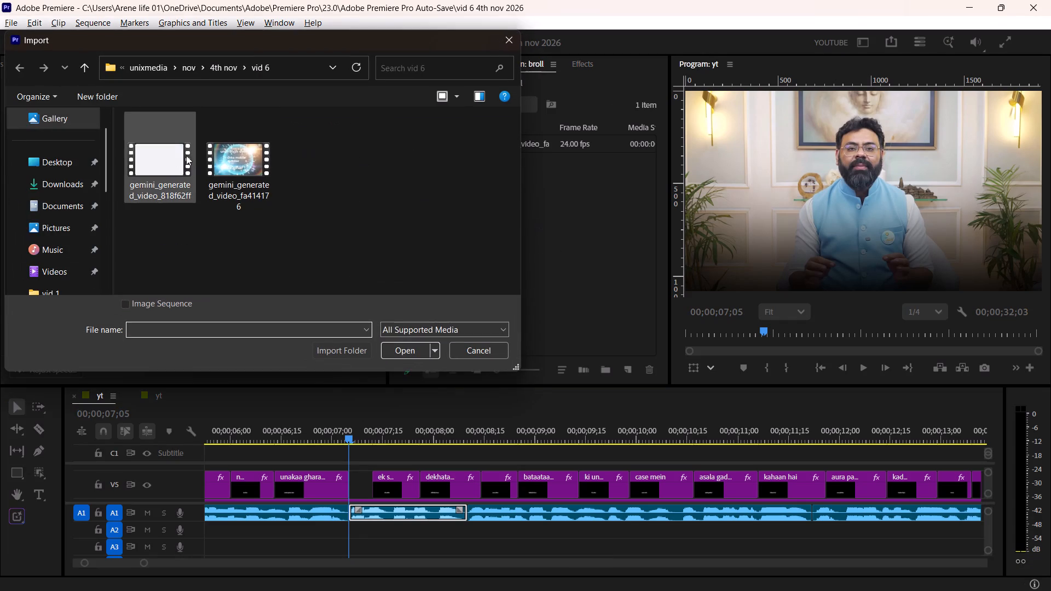
{"action": "left_click", "coordinate": [171, 155]}
{"action": "left_click", "coordinate": [411, 350]}
Place only the video of gemini_generated_video_818f62ff on track V3, starting at 00;00;03;06.
{"action": "scroll", "coordinate": [355, 482], "scroll_direction": "down", "scroll_amount": 1, "text": "alt"}
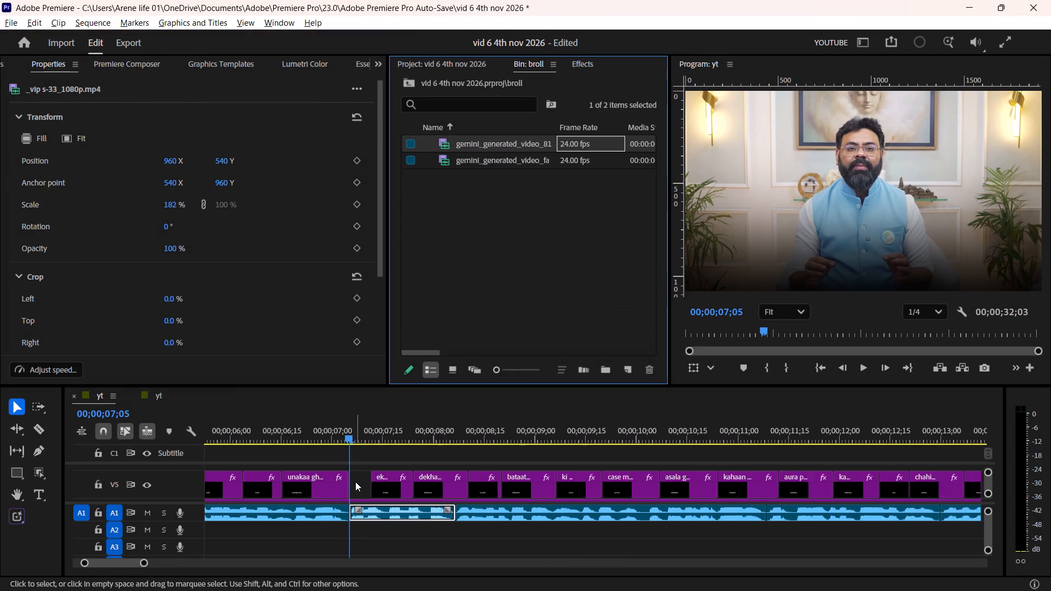
{"action": "scroll", "coordinate": [355, 482], "scroll_direction": "down", "scroll_amount": 8, "text": "alt"}
{"action": "scroll", "coordinate": [346, 481], "scroll_direction": "up", "scroll_amount": 4}
{"action": "scroll", "coordinate": [346, 481], "scroll_direction": "down", "scroll_amount": 2, "text": "ctrl"}
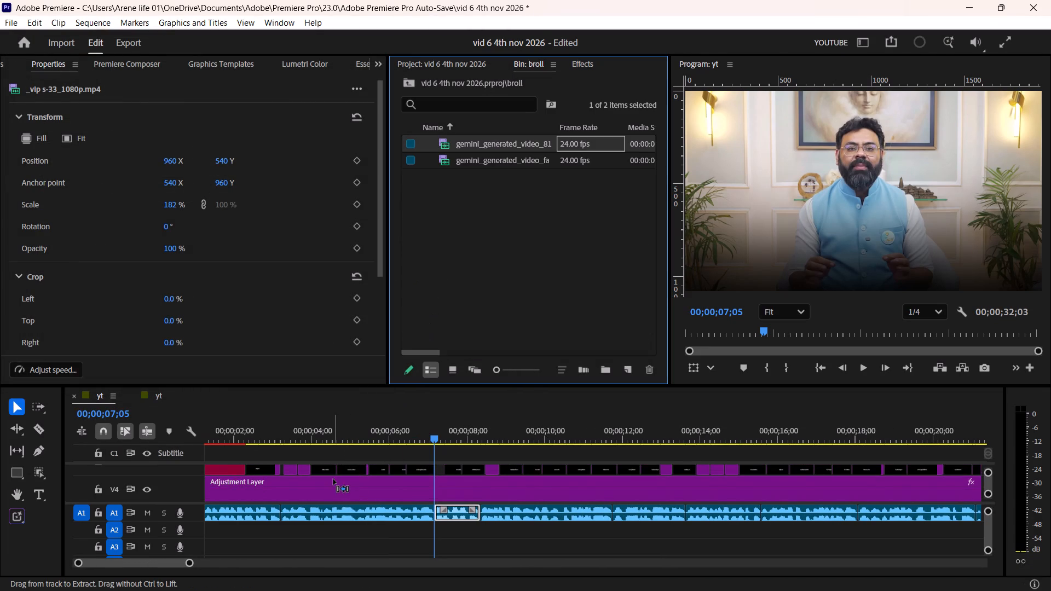
{"action": "scroll", "coordinate": [333, 485], "scroll_direction": "down", "scroll_amount": 3, "text": "ctrl"}
{"action": "double_click", "coordinate": [576, 146]}
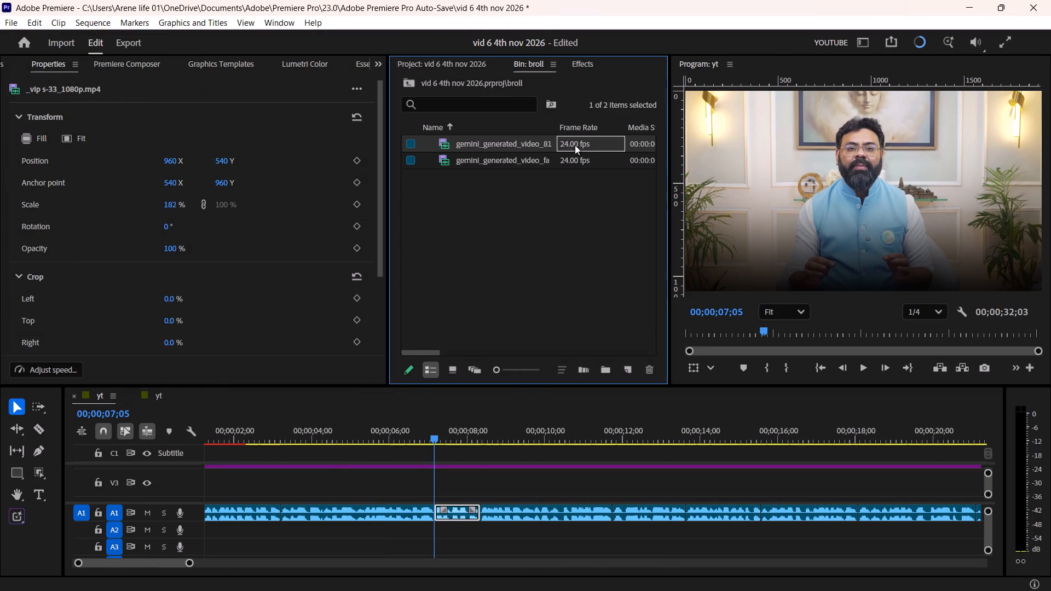
{"action": "left_click_drag", "start_coordinate": [168, 311], "coordinate": [280, 490]}
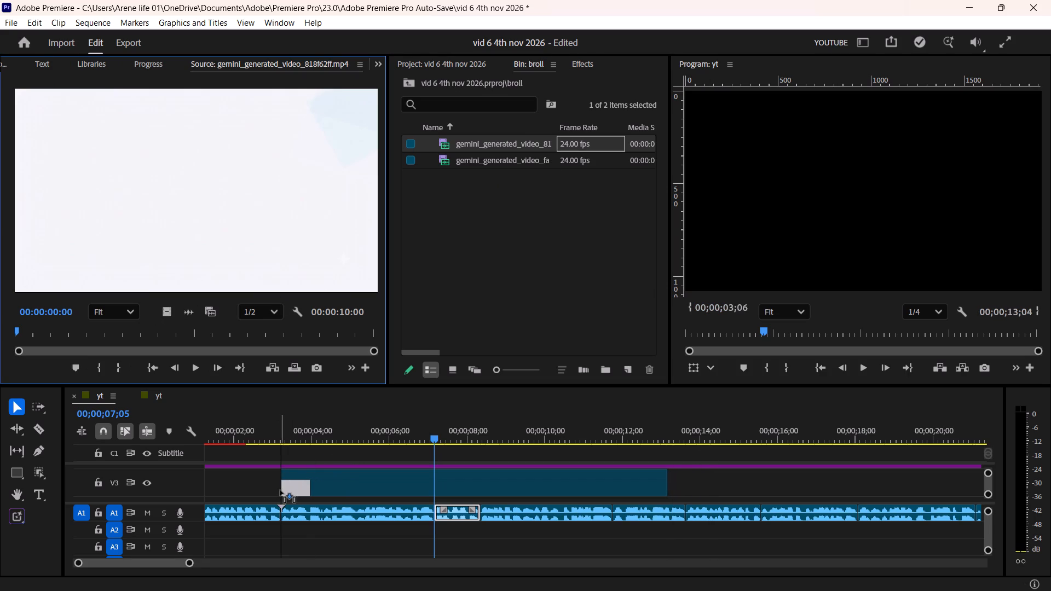
{"action": "left_click_drag", "start_coordinate": [280, 490], "coordinate": [279, 490]}
Play the sequence from 00;00;02;24 and check the new b-roll's timing against the captions.
{"action": "scroll", "coordinate": [286, 489], "scroll_direction": "up", "scroll_amount": 8, "text": "alt"}
{"action": "left_click", "coordinate": [313, 437]}
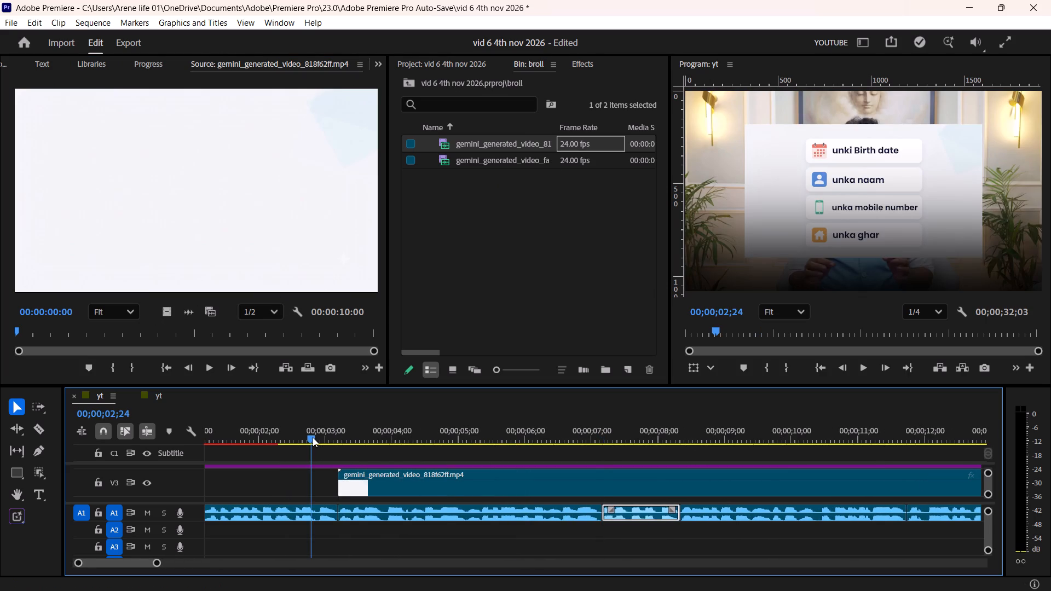
{"action": "key", "text": "space"}
{"action": "scroll", "coordinate": [353, 480], "scroll_direction": "down", "scroll_amount": 3}
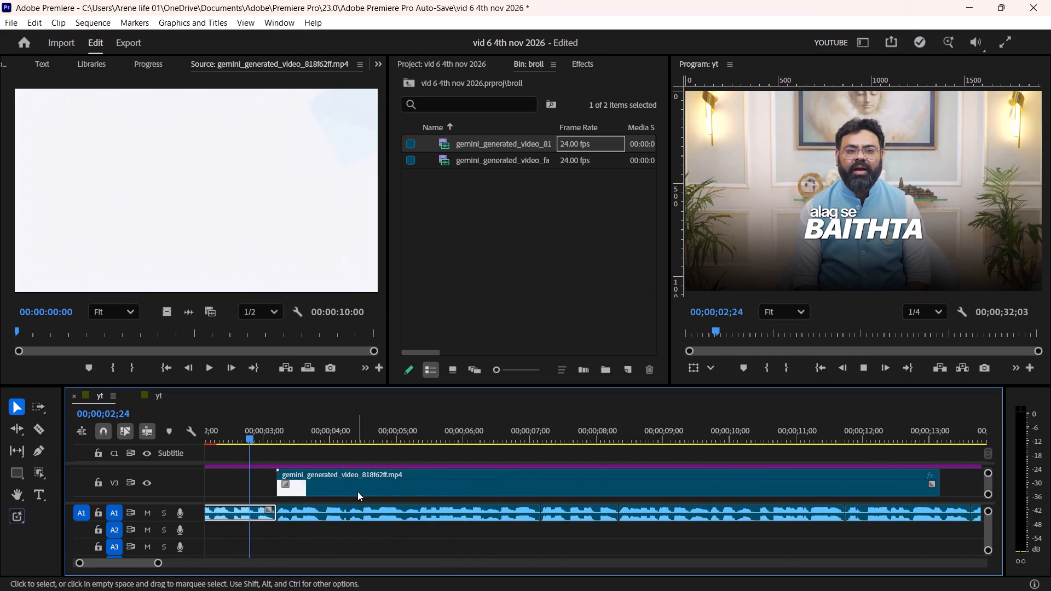
{"action": "scroll", "coordinate": [357, 491], "scroll_direction": "down", "scroll_amount": 1}
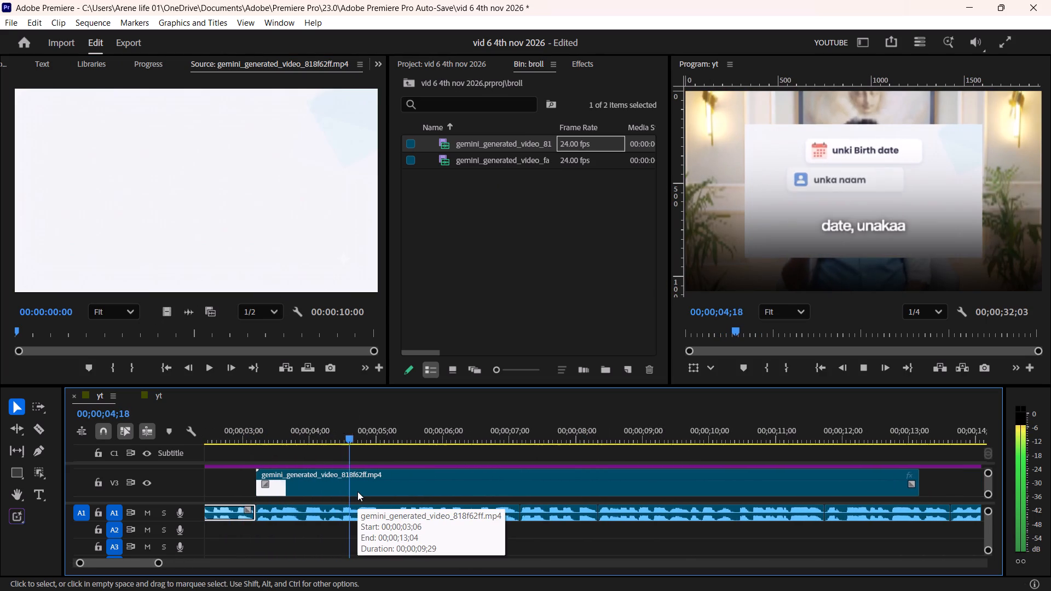
{"action": "scroll", "coordinate": [357, 491], "scroll_direction": "down", "scroll_amount": 4}
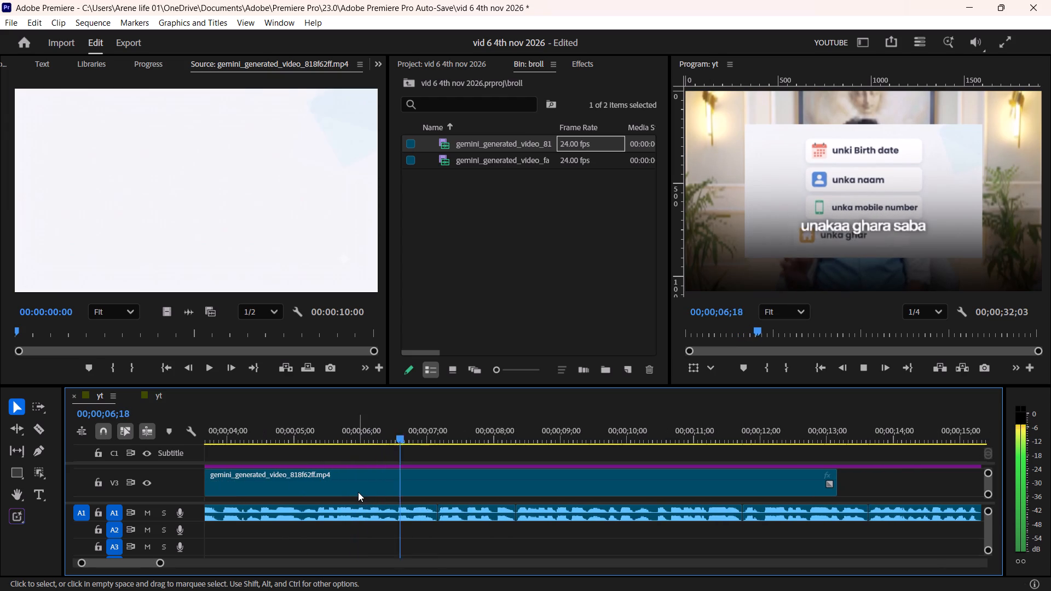
{"action": "key", "text": "space"}
Fit the new Gemini b-roll clip on V3 to the frame, scaling it to 150%.
{"action": "left_click", "coordinate": [390, 487]}
{"action": "scroll", "coordinate": [143, 62], "scroll_direction": "up", "scroll_amount": 11}
{"action": "left_click", "coordinate": [101, 64]}
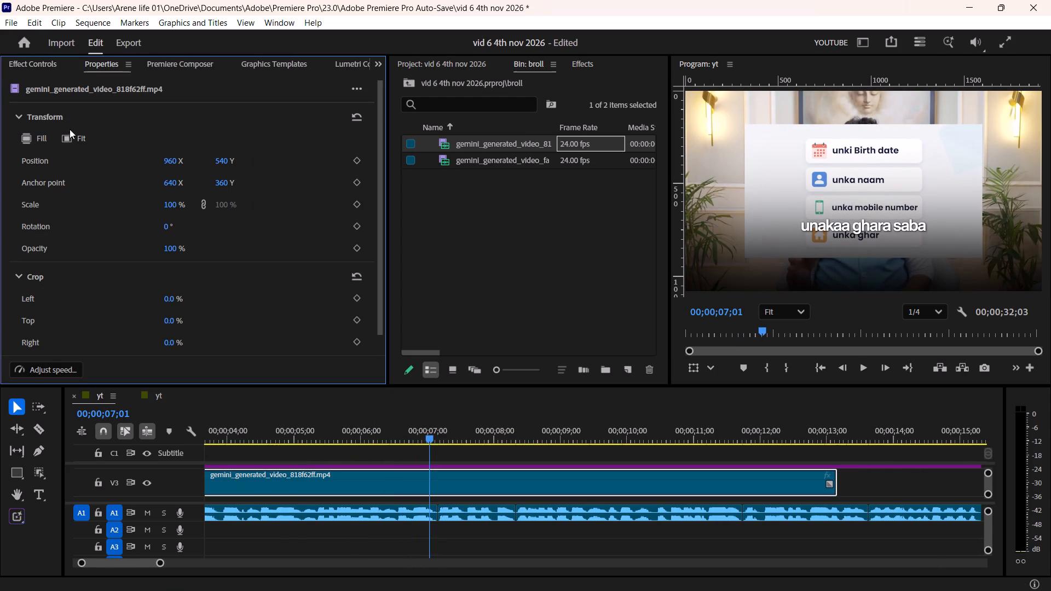
{"action": "left_click", "coordinate": [72, 136]}
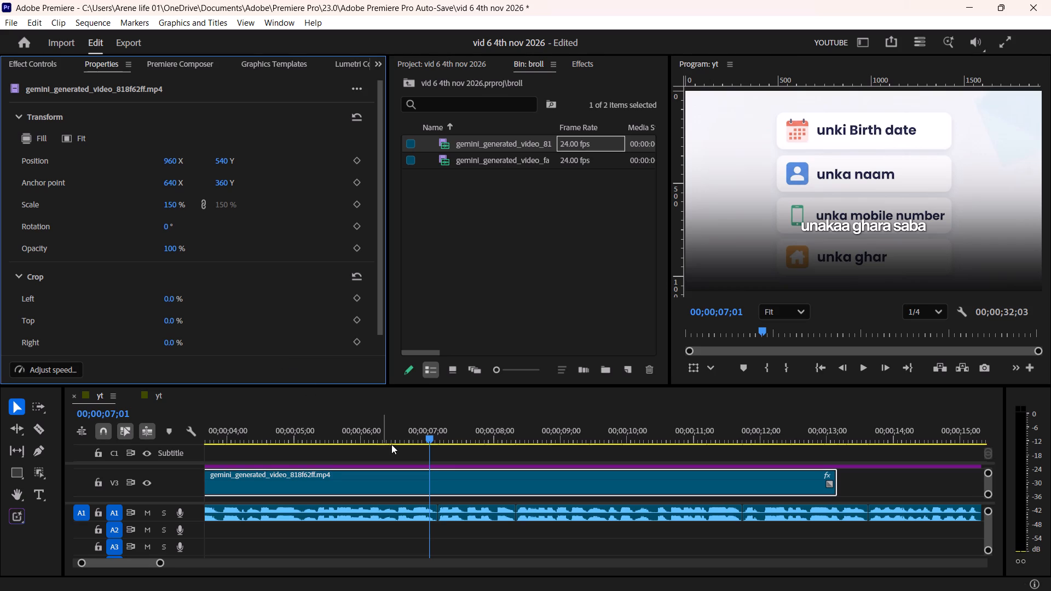
Cut the Gemini b-roll clip on V3 at 00;00;07;05, delete the part after the cut, and save the project.
{"action": "key", "text": "space"}
{"action": "key", "text": "space"}
{"action": "left_click_drag", "start_coordinate": [442, 438], "coordinate": [438, 443], "text": "shift"}
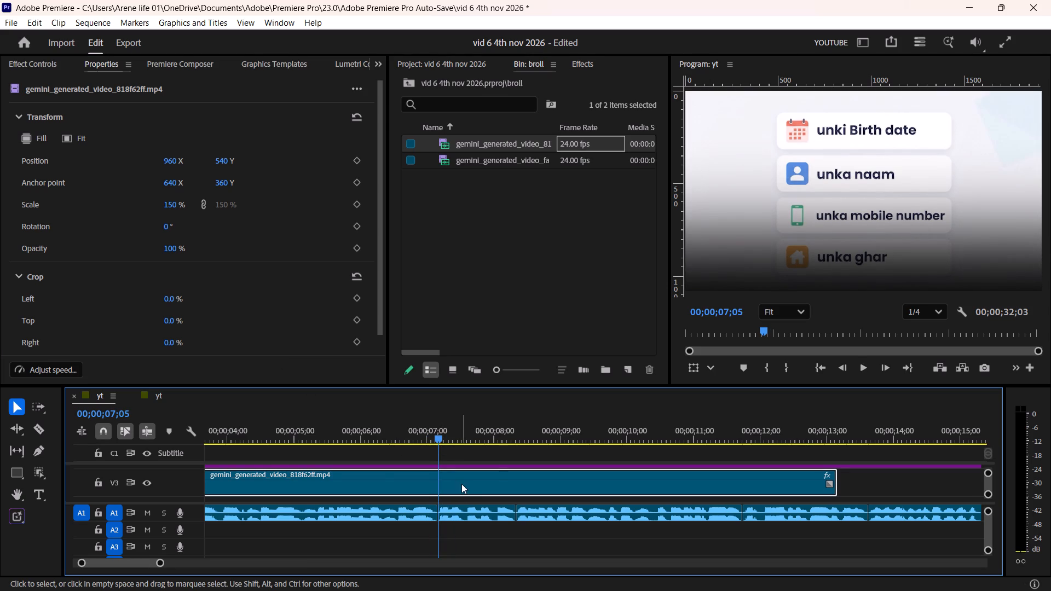
{"action": "left_click", "coordinate": [461, 484]}
{"action": "key", "text": "F1"}
{"action": "left_click", "coordinate": [491, 477]}
{"action": "key", "text": "Delete"}
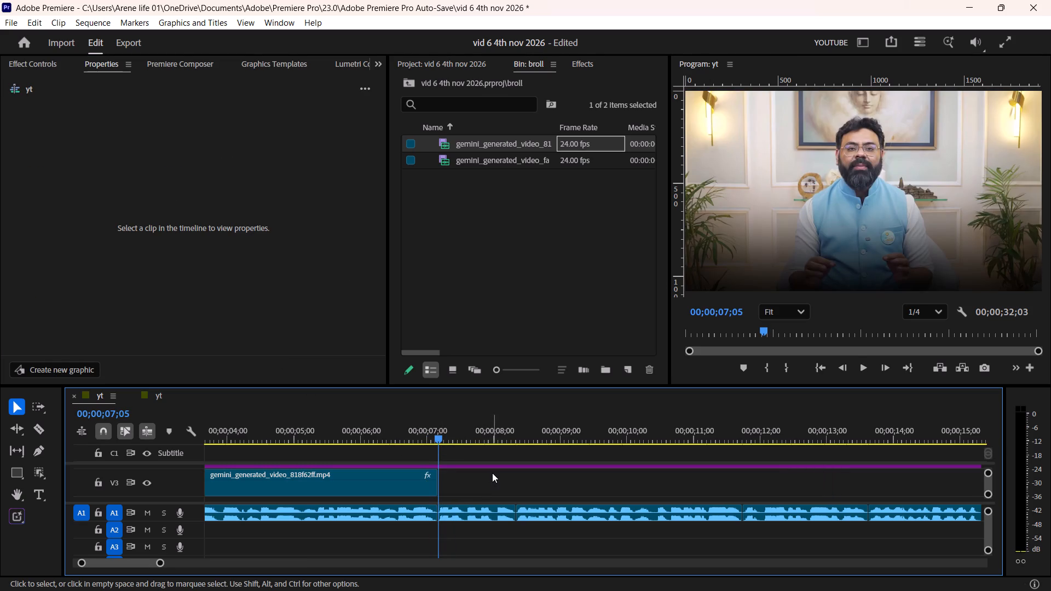
{"action": "key", "text": "ctrl+s"}
{"action": "key", "text": "ctrl+s"}
Switch to Chrome and search Pinterest for "eyes motion grpahics".
{"action": "key", "text": "alt+Tab"}
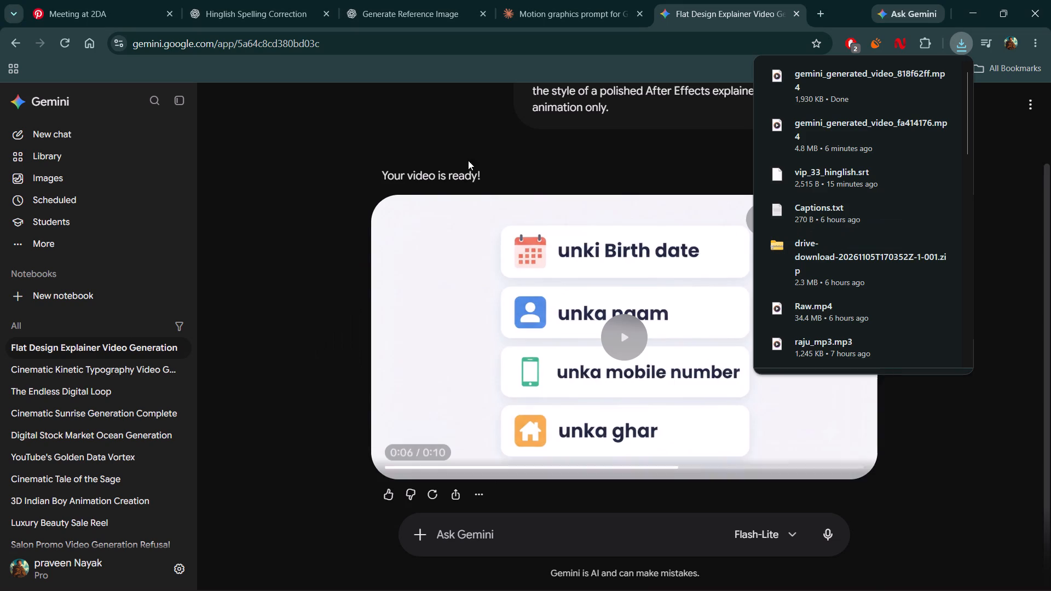
{"action": "left_click", "coordinate": [108, 2]}
{"action": "left_click", "coordinate": [186, 113]}
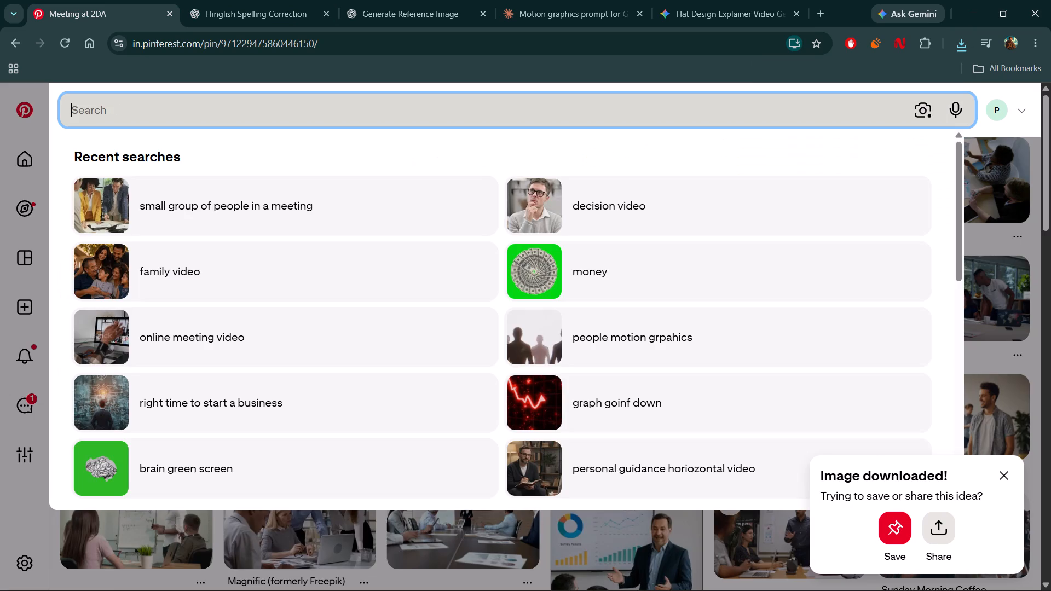
{"action": "type", "text": "eyes motion grpahics"}
{"action": "key", "text": "Return"}
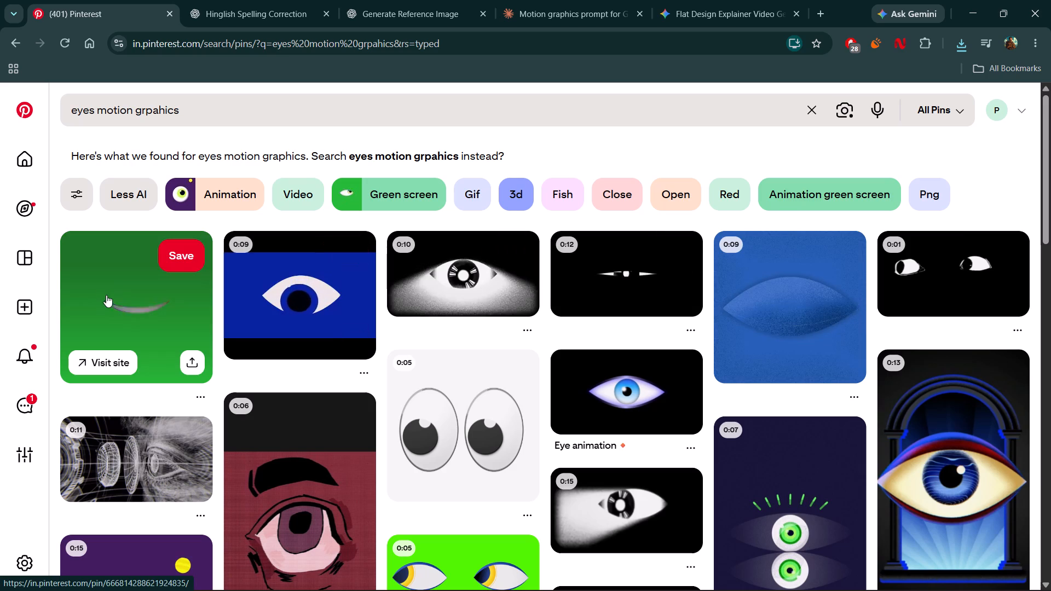
Open the green-screen eye animation pin, pause its video, and copy the pin's share link.
{"action": "left_click", "coordinate": [154, 301]}
{"action": "left_click", "coordinate": [228, 289]}
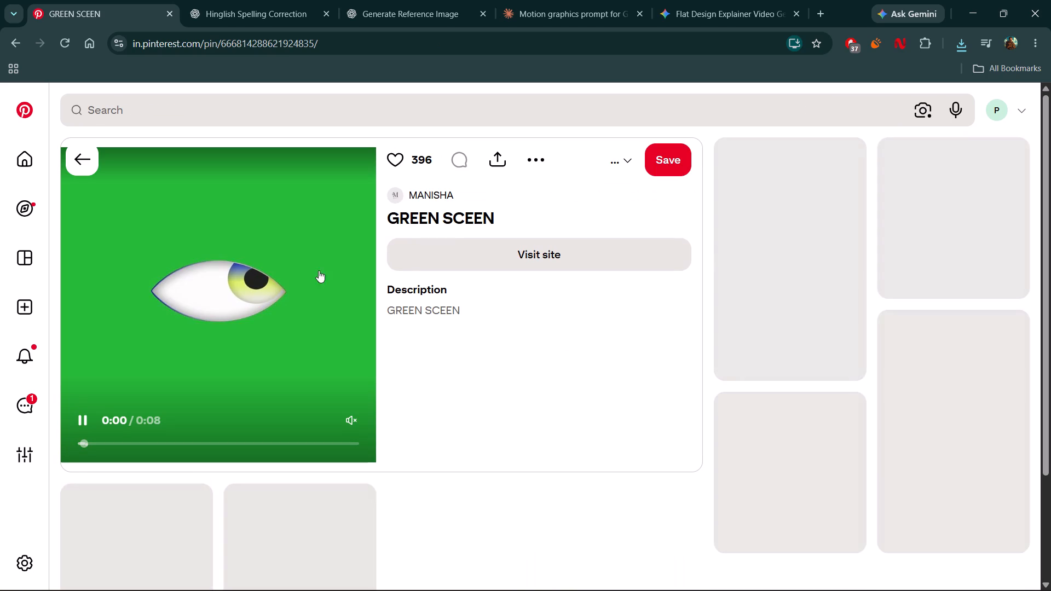
{"action": "left_click", "coordinate": [495, 153]}
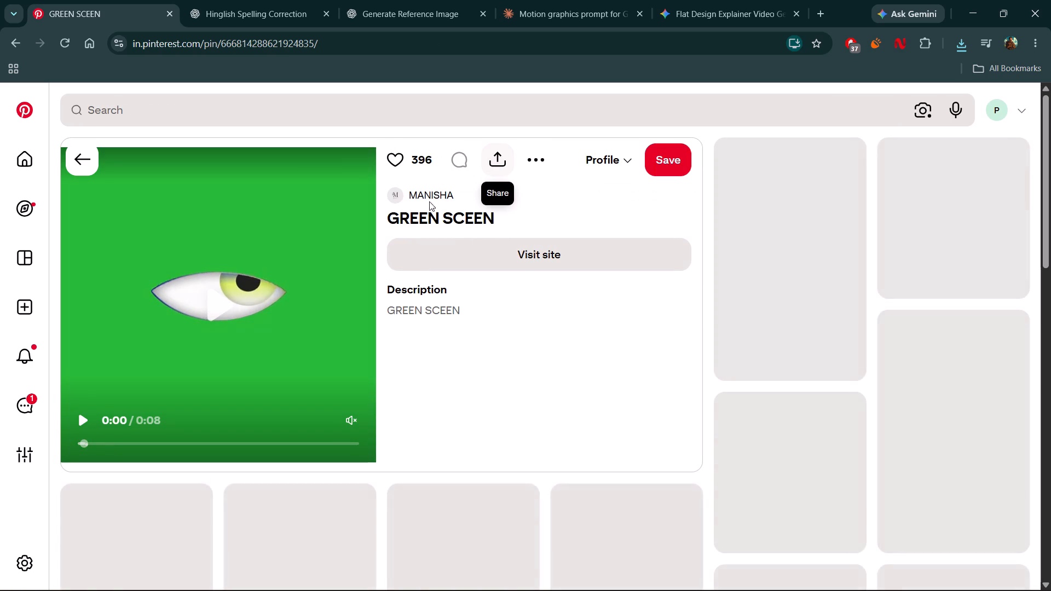
{"action": "left_click", "coordinate": [392, 236]}
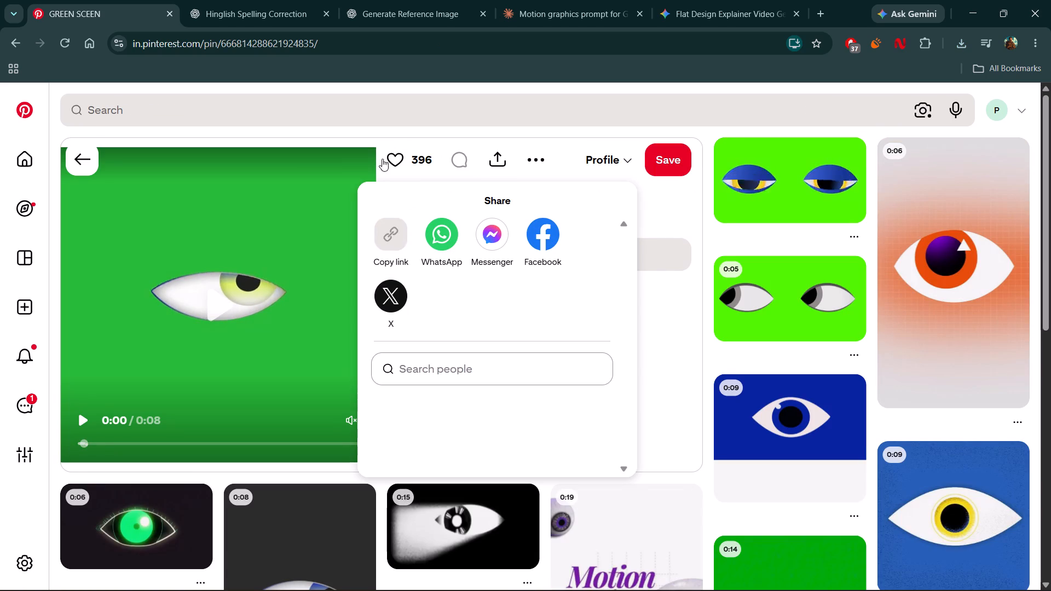
{"action": "left_click", "coordinate": [395, 232]}
Open PinDown in a new tab and download the copied pin's video in 1080p (HD) to the vid 6 folder.
{"action": "left_click", "coordinate": [823, 15]}
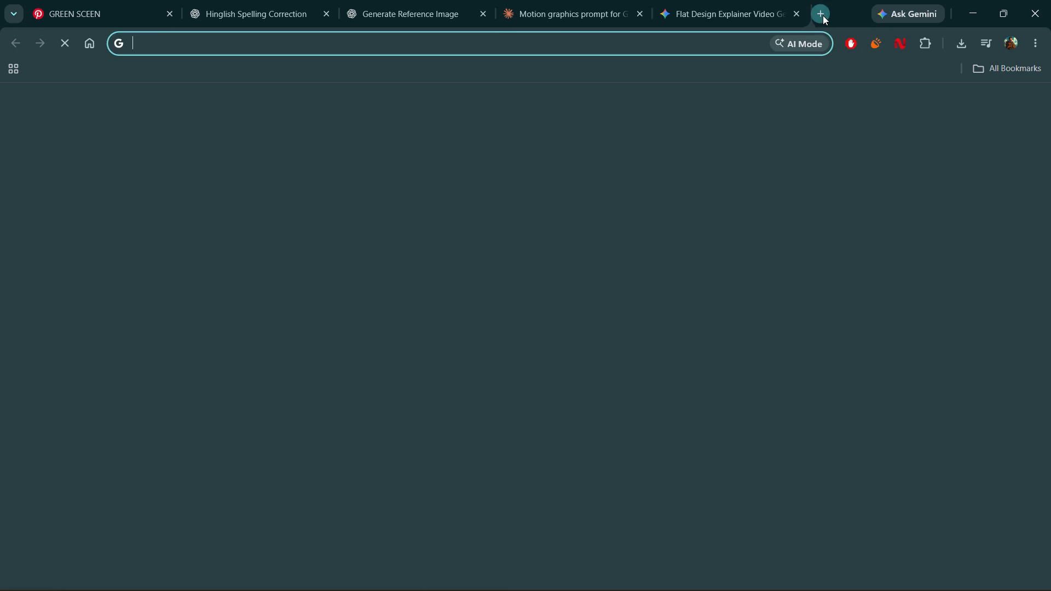
{"action": "type", "text": "pind"}
{"action": "key", "text": "Return"}
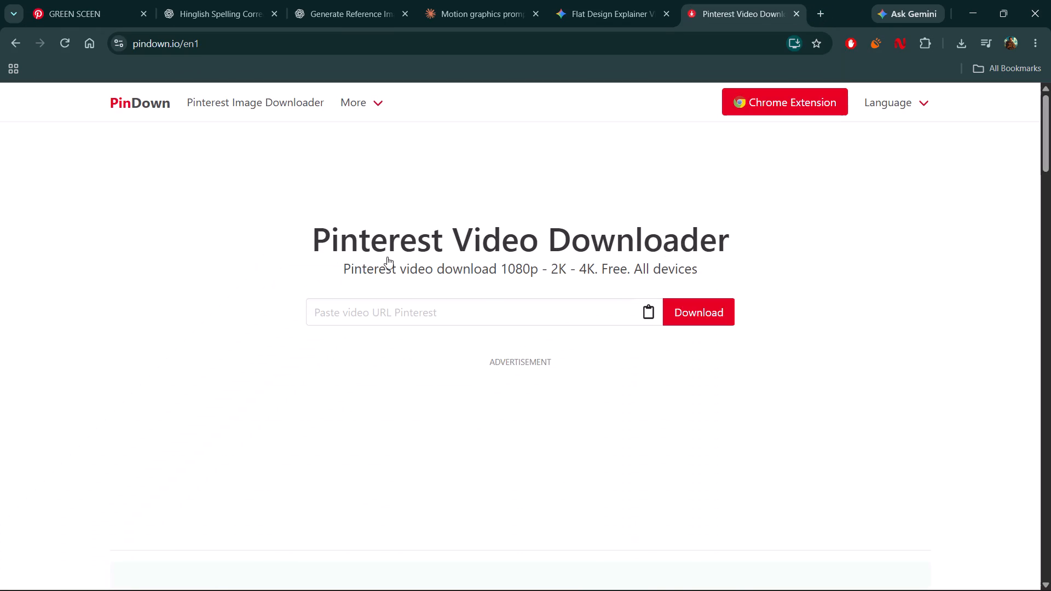
{"action": "left_click", "coordinate": [413, 309]}
{"action": "key", "text": "ctrl+v"}
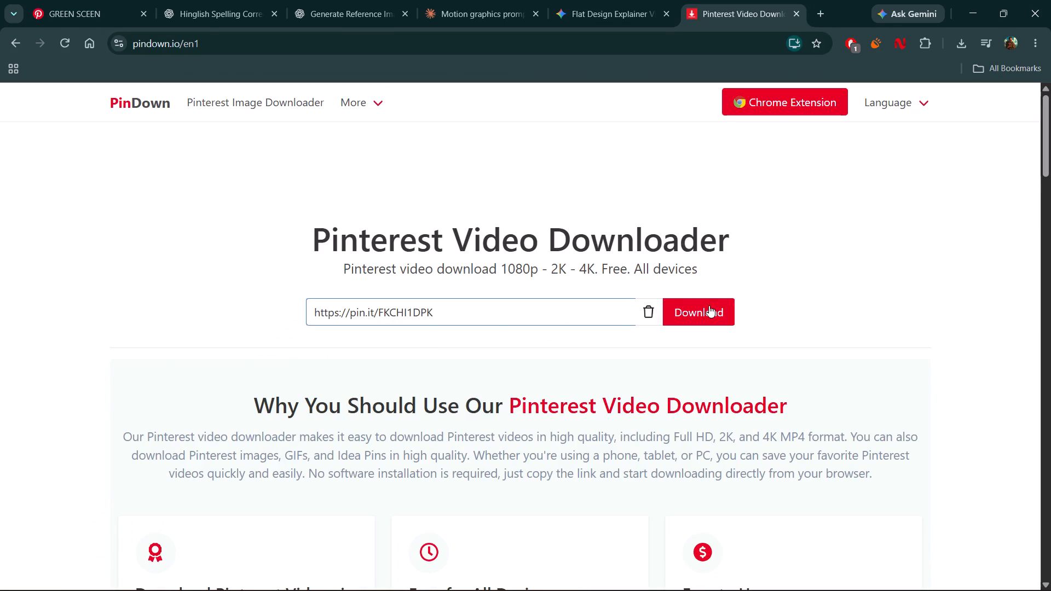
{"action": "left_click", "coordinate": [709, 306]}
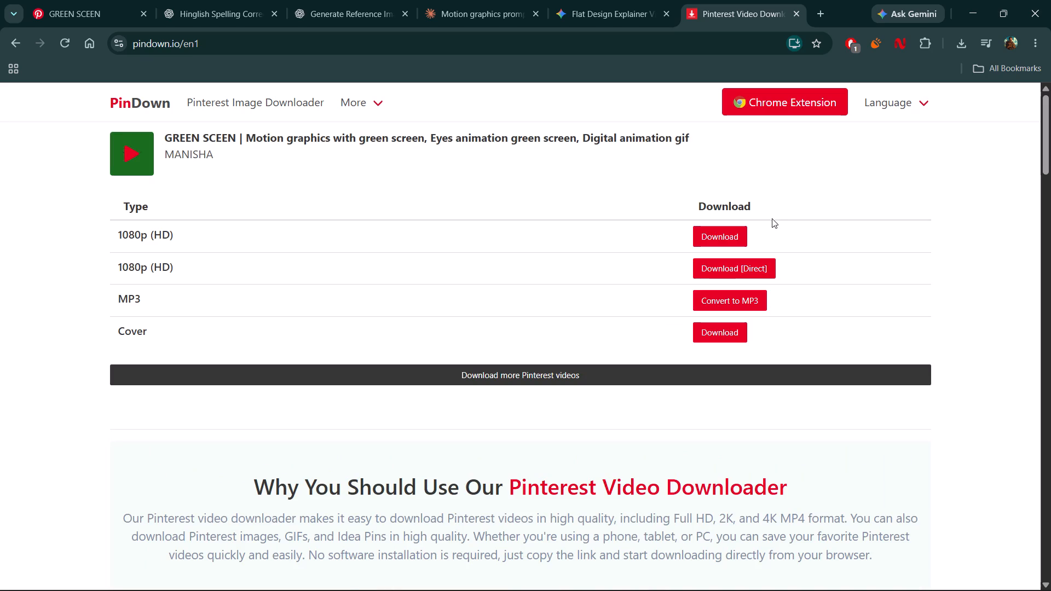
{"action": "left_click", "coordinate": [735, 234]}
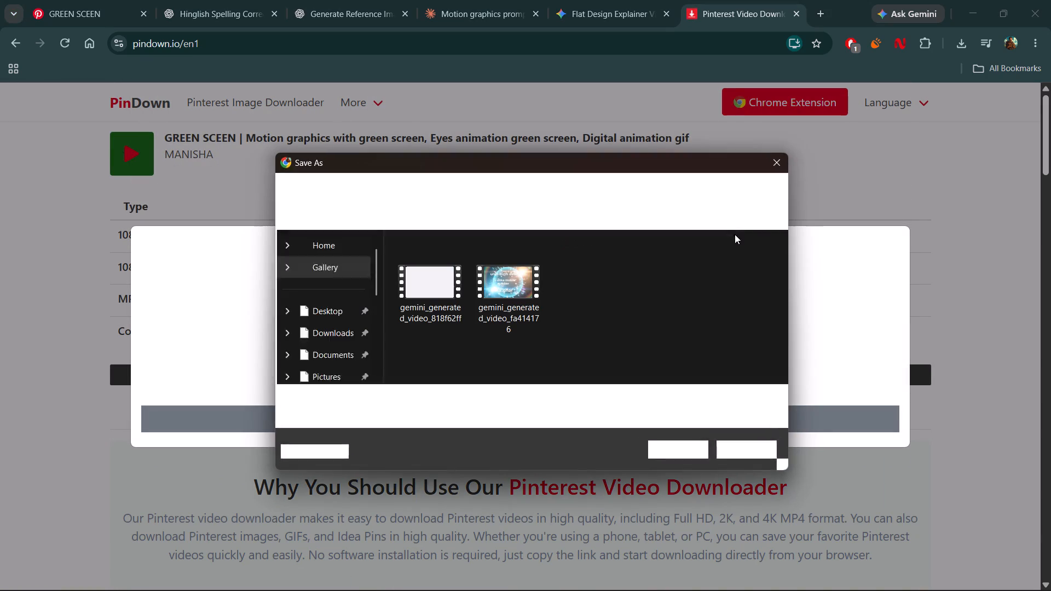
{"action": "left_click", "coordinate": [679, 455]}
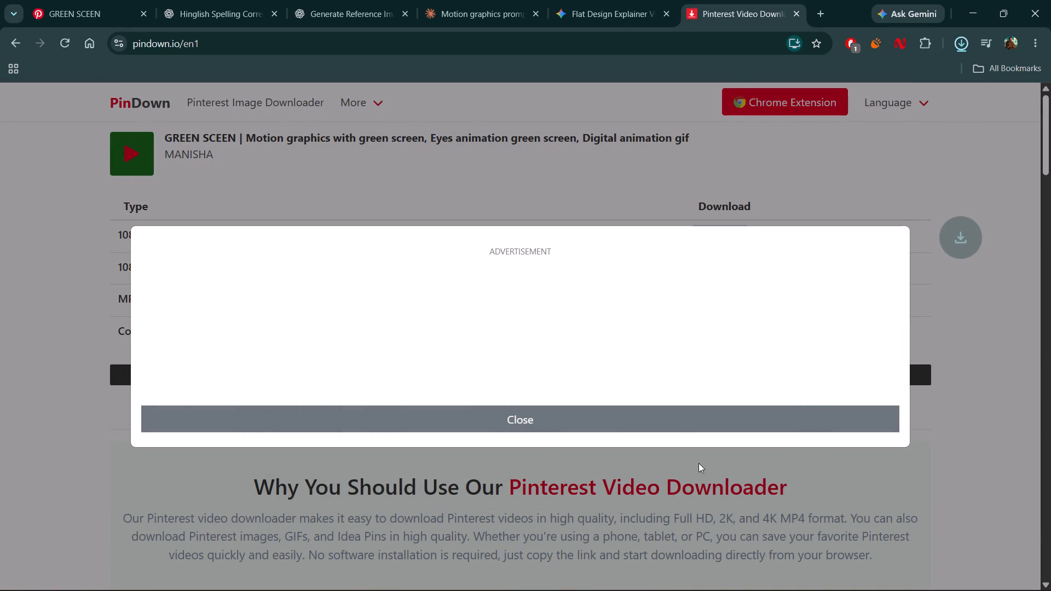
Return to Premiere and import the downloaded green-screen eye video into the broll bin.
{"action": "key", "text": "alt+Tab"}
{"action": "double_click", "coordinate": [487, 222]}
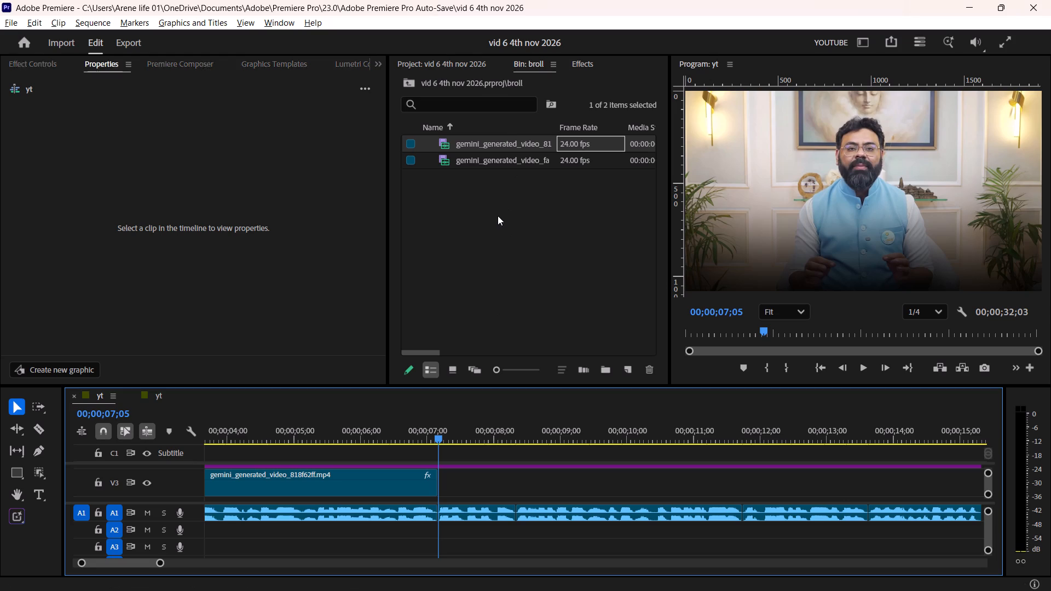
{"action": "left_click", "coordinate": [304, 164]}
{"action": "left_click", "coordinate": [402, 349]}
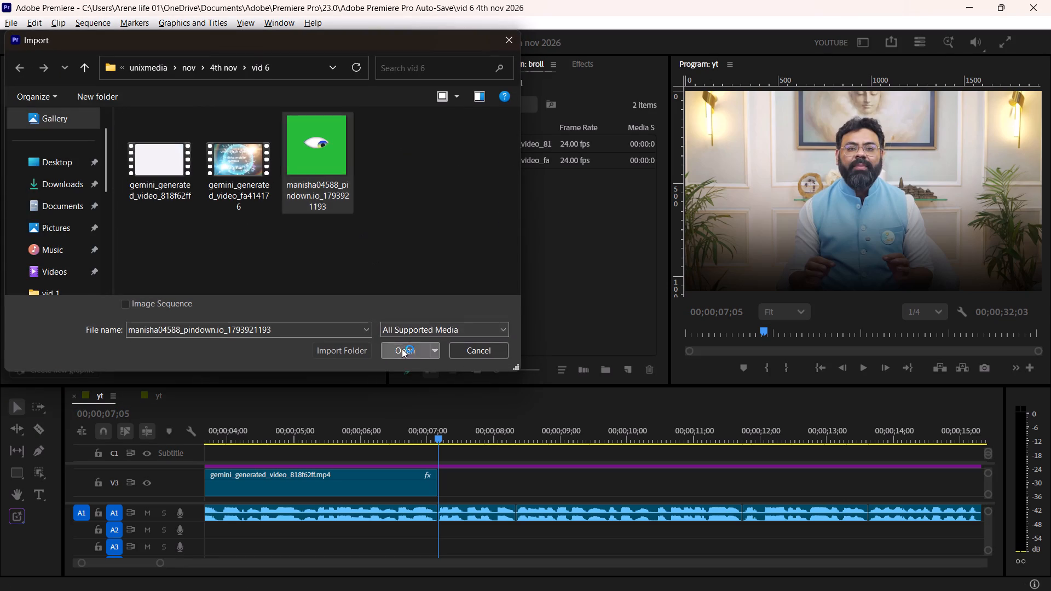
Place only the video of the green-screen eye clip on track V6 at 00;00;07;05 and briefly preview it.
{"action": "double_click", "coordinate": [584, 175]}
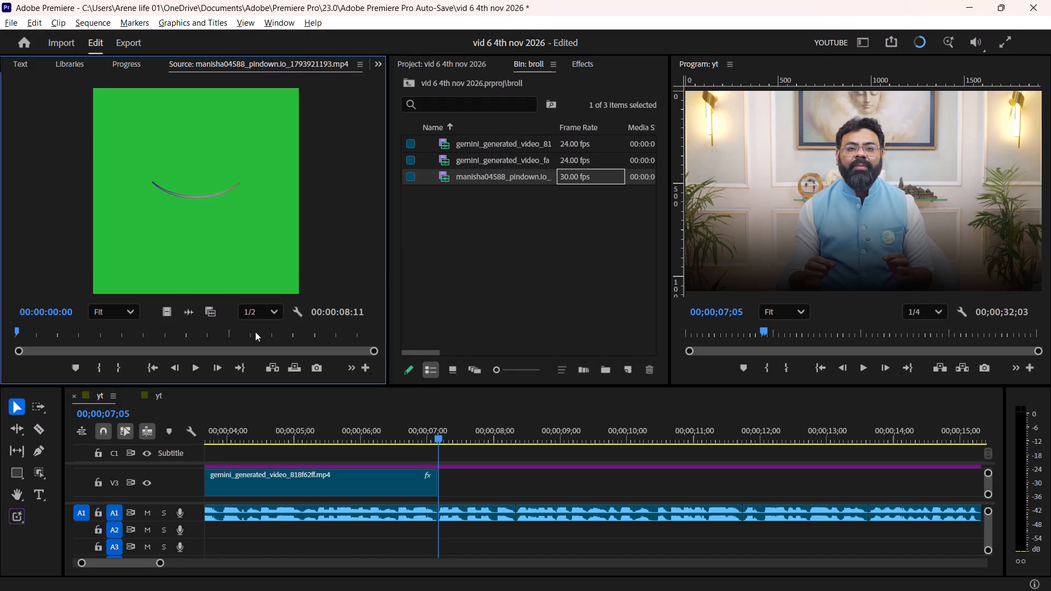
{"action": "scroll", "coordinate": [477, 484], "scroll_direction": "up", "scroll_amount": 8, "text": "ctrl"}
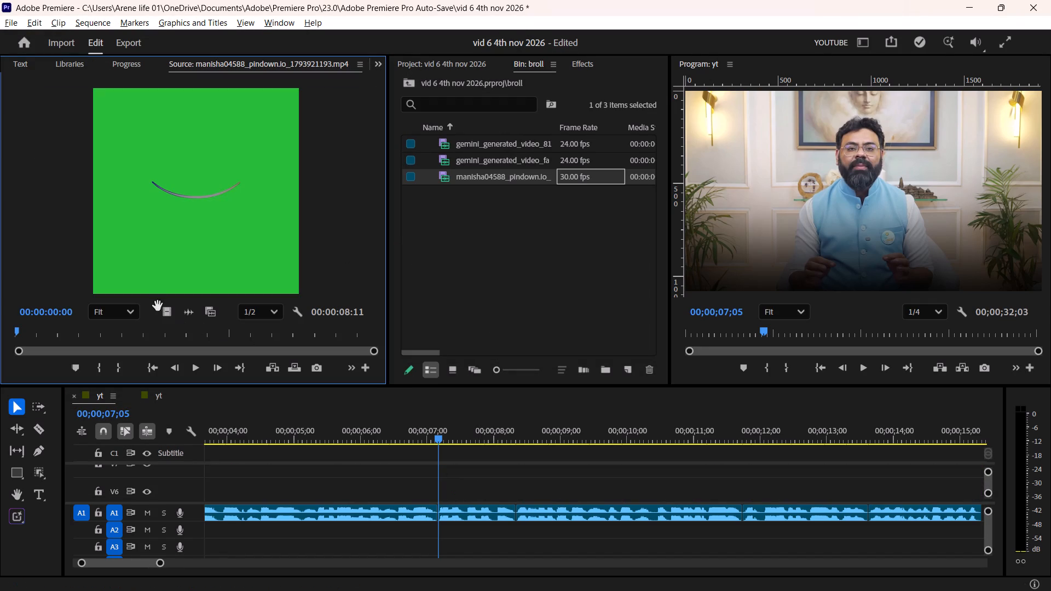
{"action": "left_click_drag", "start_coordinate": [166, 311], "coordinate": [432, 497]}
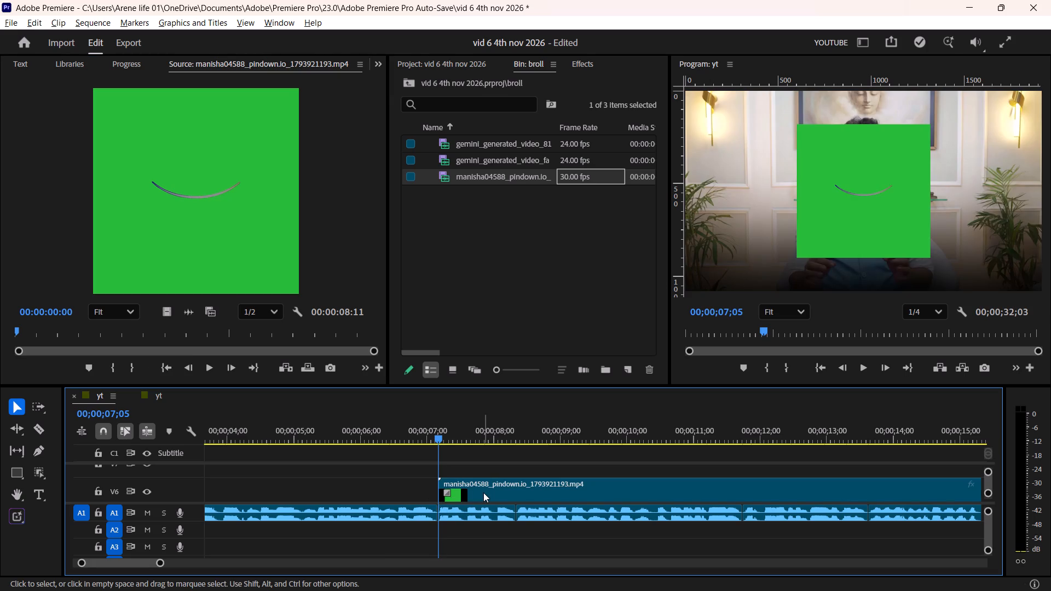
{"action": "key", "text": "space"}
{"action": "key", "text": "space"}
Apply Ultra Key to the eye clip on V6 and sample its green background as the key colour.
{"action": "left_click", "coordinate": [486, 491]}
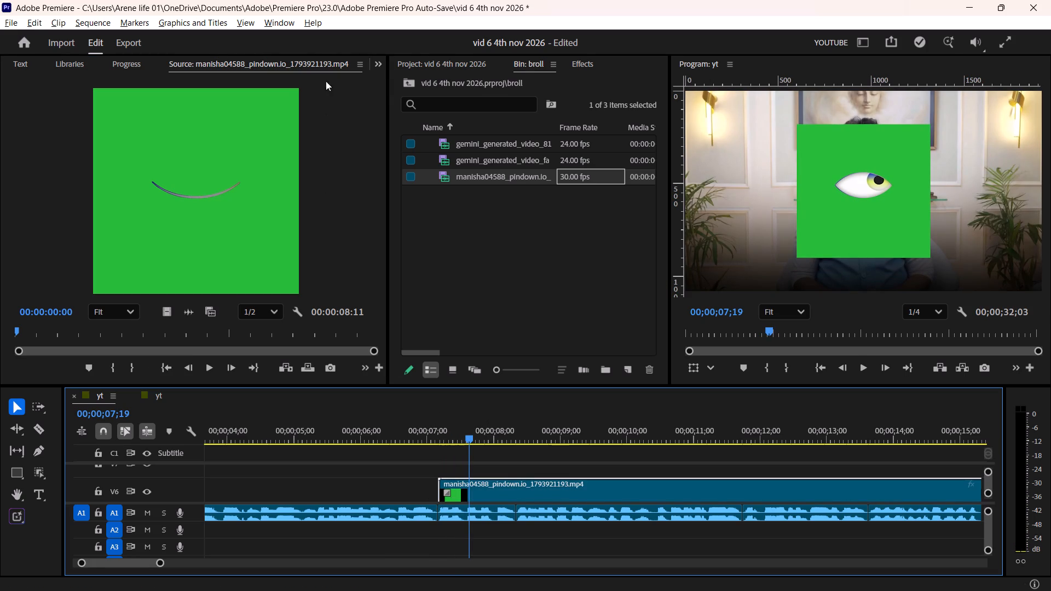
{"action": "left_click", "coordinate": [594, 64]}
{"action": "left_click_drag", "start_coordinate": [467, 87], "coordinate": [372, 91]}
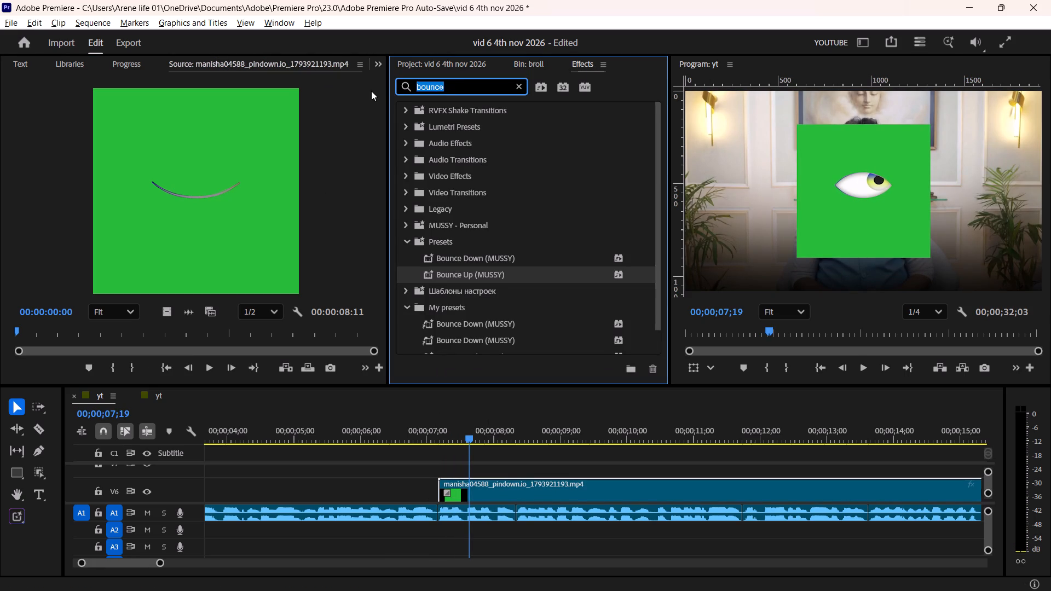
{"action": "type", "text": "ultra"}
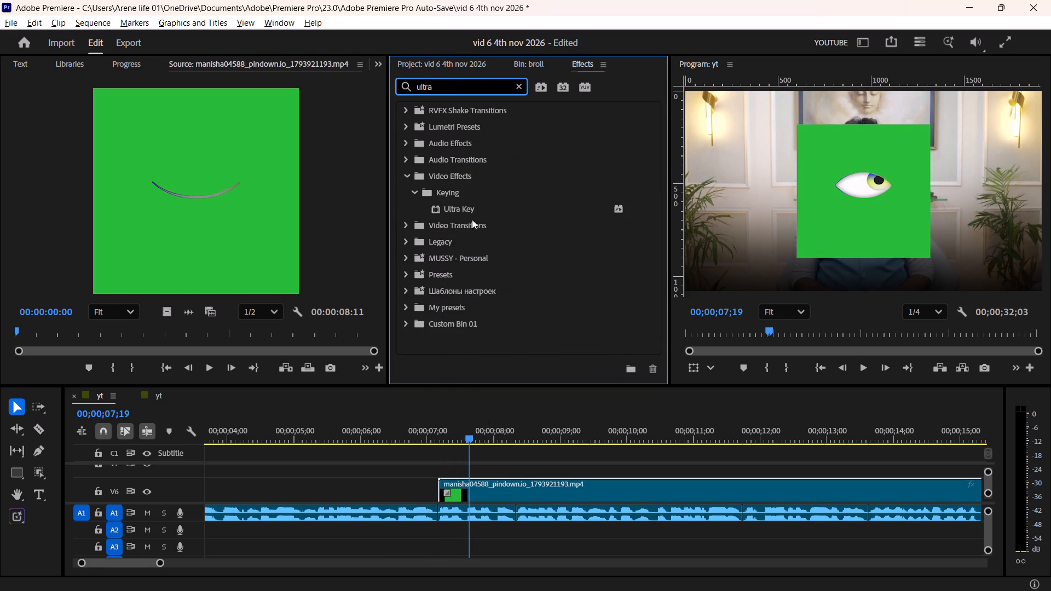
{"action": "left_click_drag", "start_coordinate": [472, 208], "coordinate": [507, 485]}
{"action": "scroll", "coordinate": [215, 59], "scroll_direction": "up", "scroll_amount": 14}
{"action": "scroll", "coordinate": [87, 153], "scroll_direction": "down", "scroll_amount": 12}
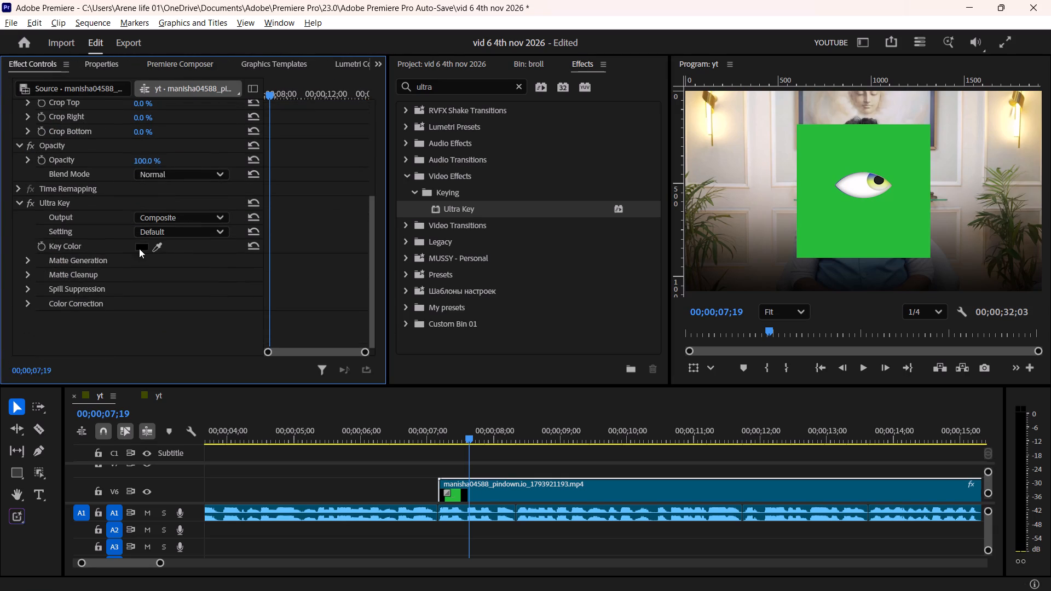
{"action": "left_click", "coordinate": [155, 249]}
{"action": "left_click", "coordinate": [814, 169]}
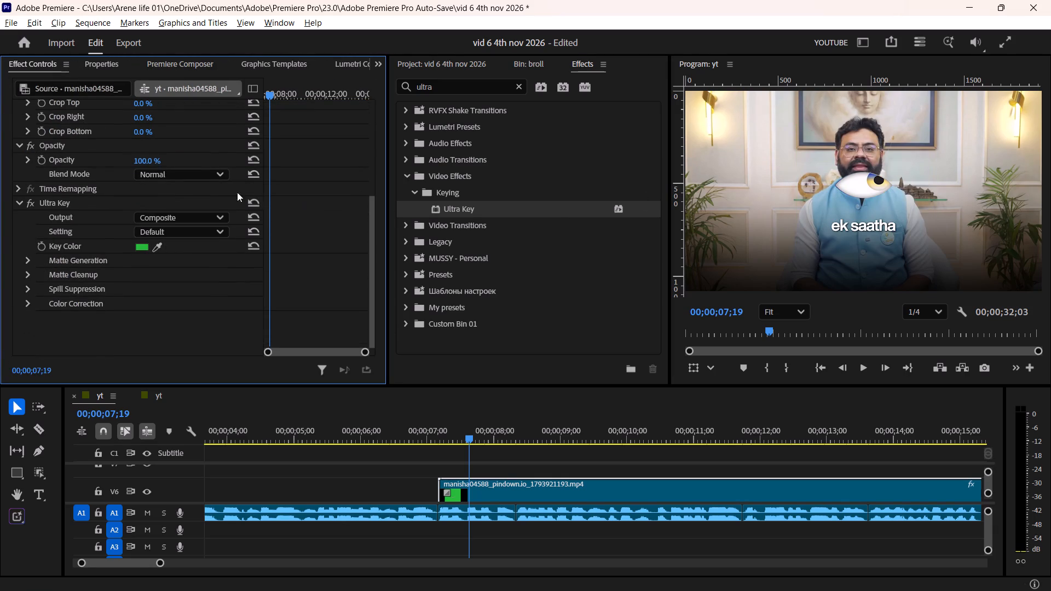
Scale the eye clip up to 181.
{"action": "scroll", "coordinate": [86, 175], "scroll_direction": "up", "scroll_amount": 18}
{"action": "left_click_drag", "start_coordinate": [140, 164], "coordinate": [148, 164]}
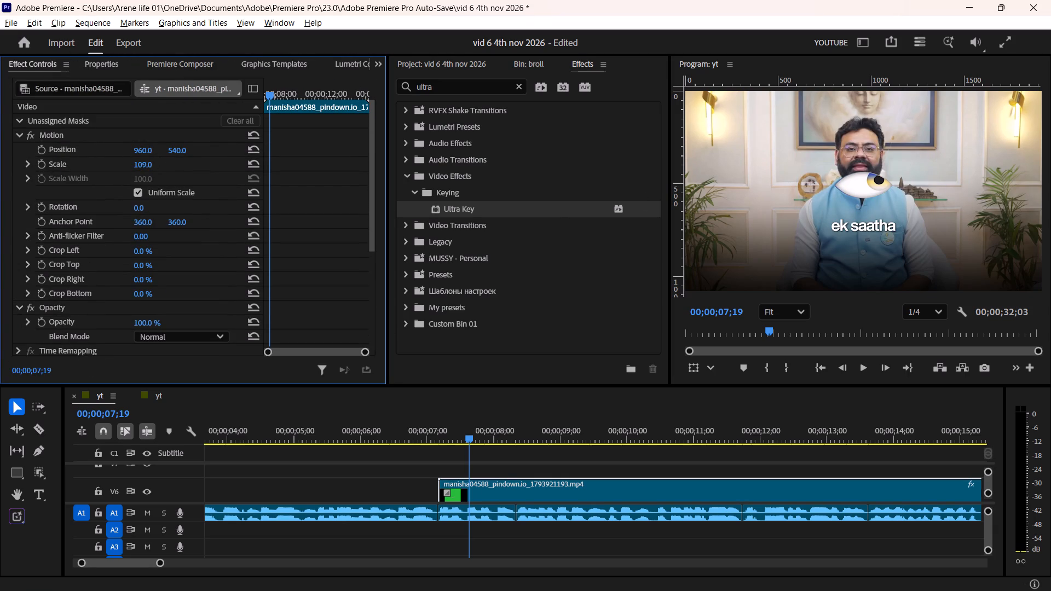
{"action": "left_click_drag", "start_coordinate": [148, 164], "coordinate": [195, 164]}
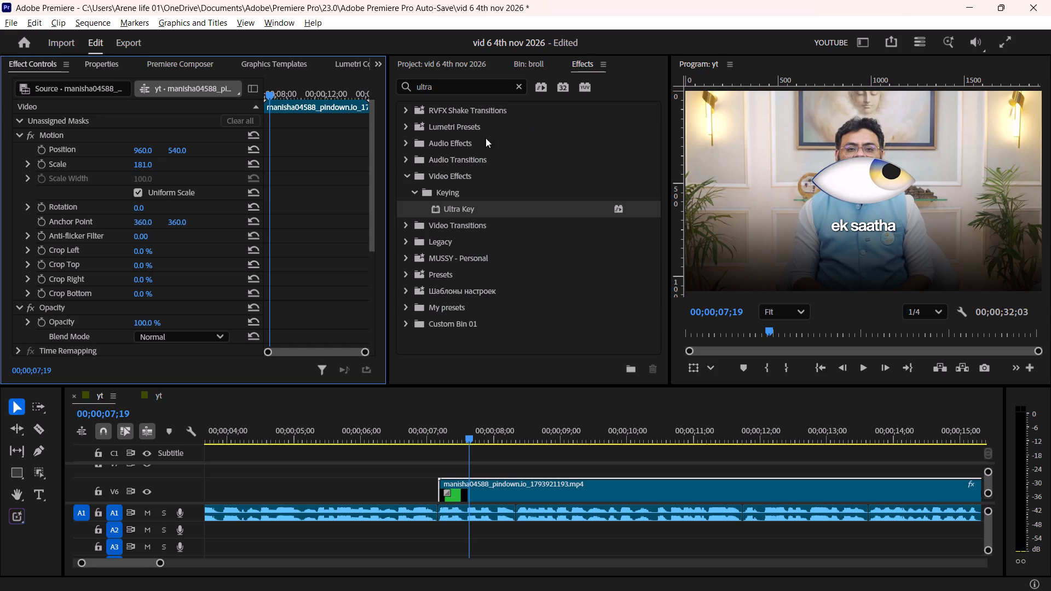
Apply Gaussian Blur (Legacy) to the vip s-33 segment beneath the eye and raise Blurriness to about 53.
{"action": "left_click_drag", "start_coordinate": [456, 89], "coordinate": [369, 92]}
{"action": "type", "text": "gau"}
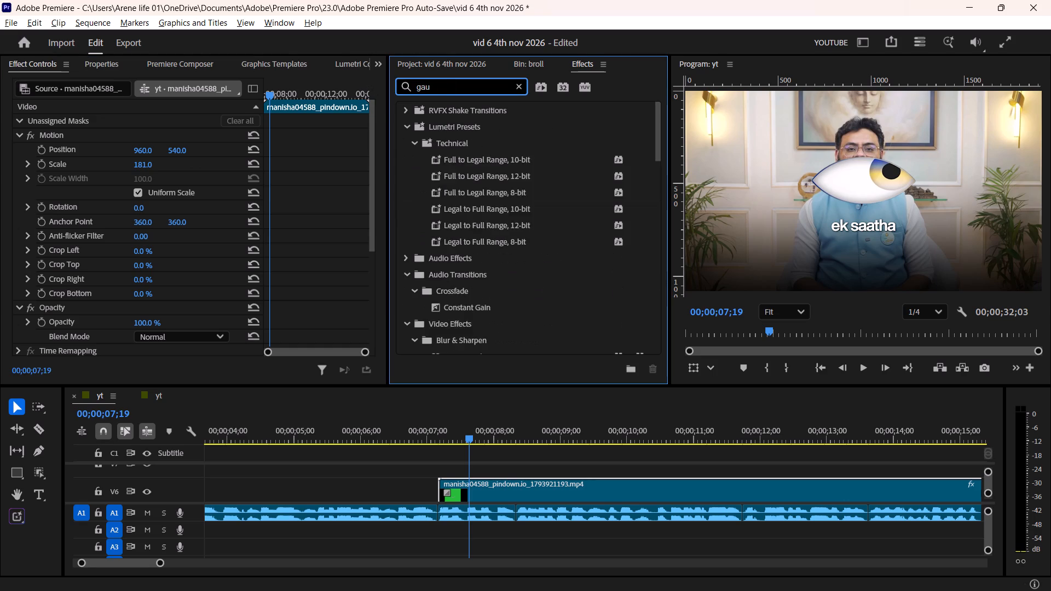
{"action": "key", "text": "s"}
{"action": "key", "text": "s"}
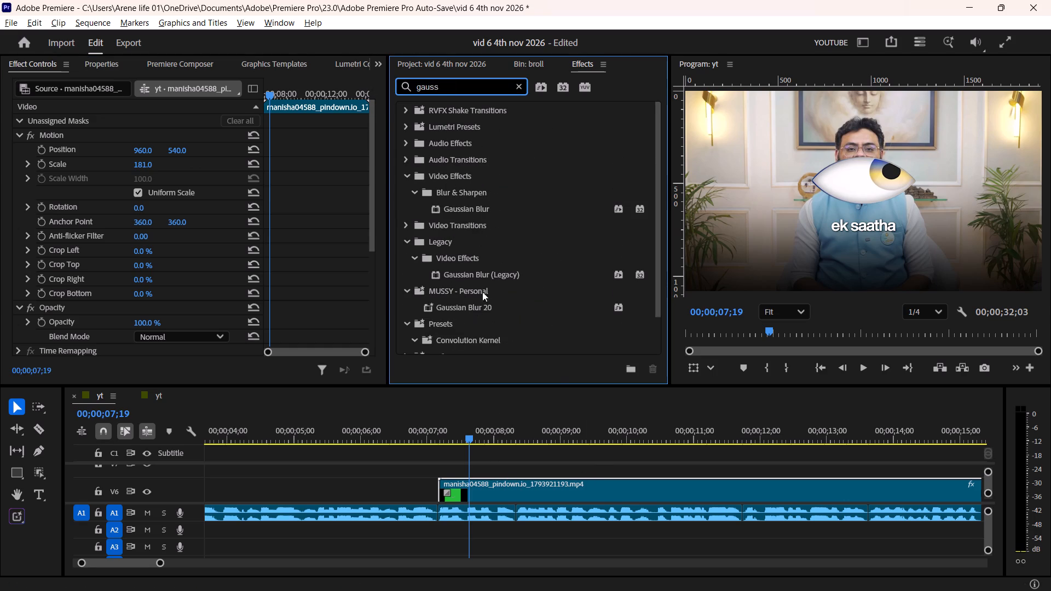
{"action": "left_click_drag", "start_coordinate": [485, 275], "coordinate": [473, 517]}
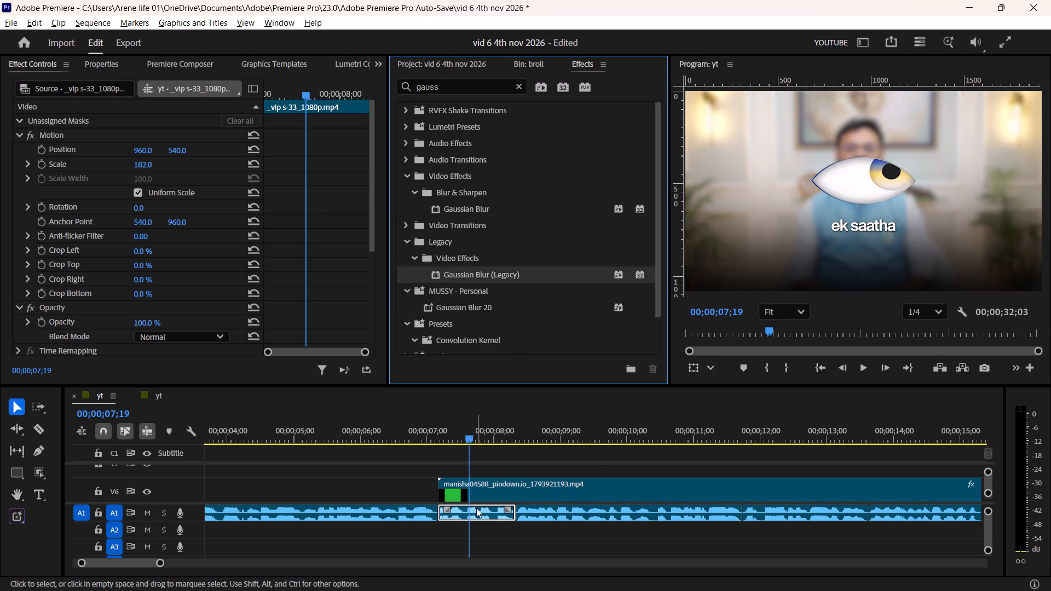
{"action": "scroll", "coordinate": [480, 471], "scroll_direction": "down", "scroll_amount": 10, "text": "ctrl"}
{"action": "scroll", "coordinate": [182, 263], "scroll_direction": "down", "scroll_amount": 12}
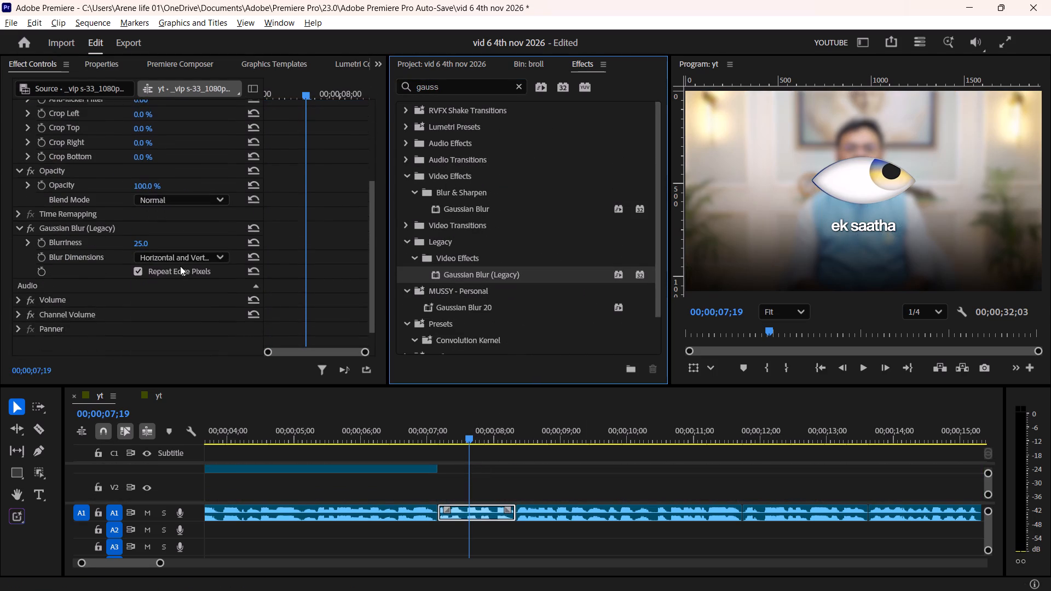
{"action": "scroll", "coordinate": [180, 266], "scroll_direction": "down", "scroll_amount": 3}
{"action": "left_click_drag", "start_coordinate": [143, 217], "coordinate": [161, 213]}
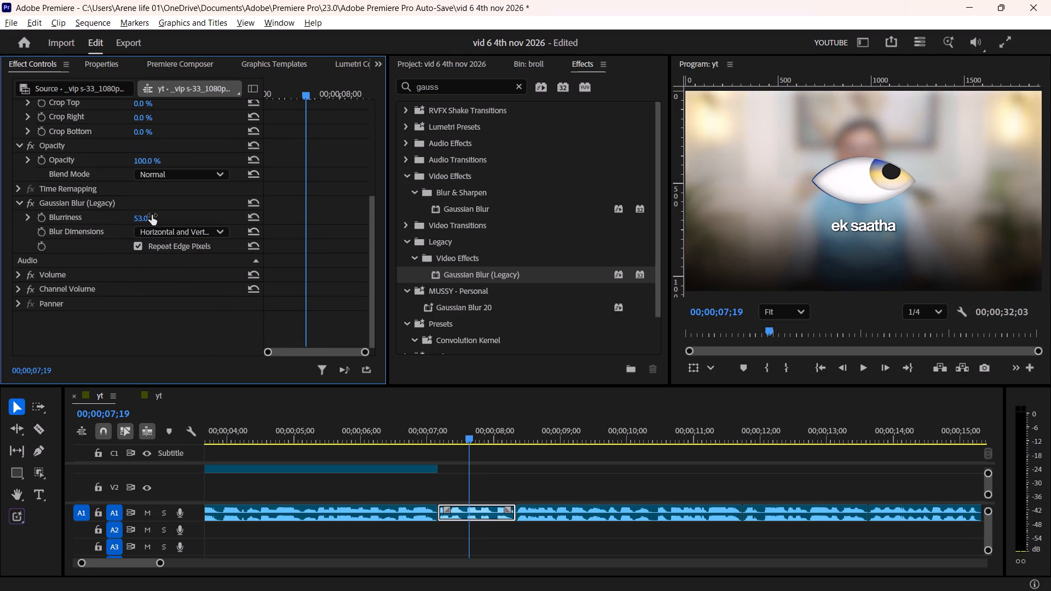
Save the project and play through the blurred eye section to check where the blur ends.
{"action": "left_click", "coordinate": [432, 436]}
{"action": "key", "text": "ctrl+s"}
{"action": "key", "text": "space"}
{"action": "scroll", "coordinate": [463, 491], "scroll_direction": "up", "scroll_amount": 4, "text": "alt"}
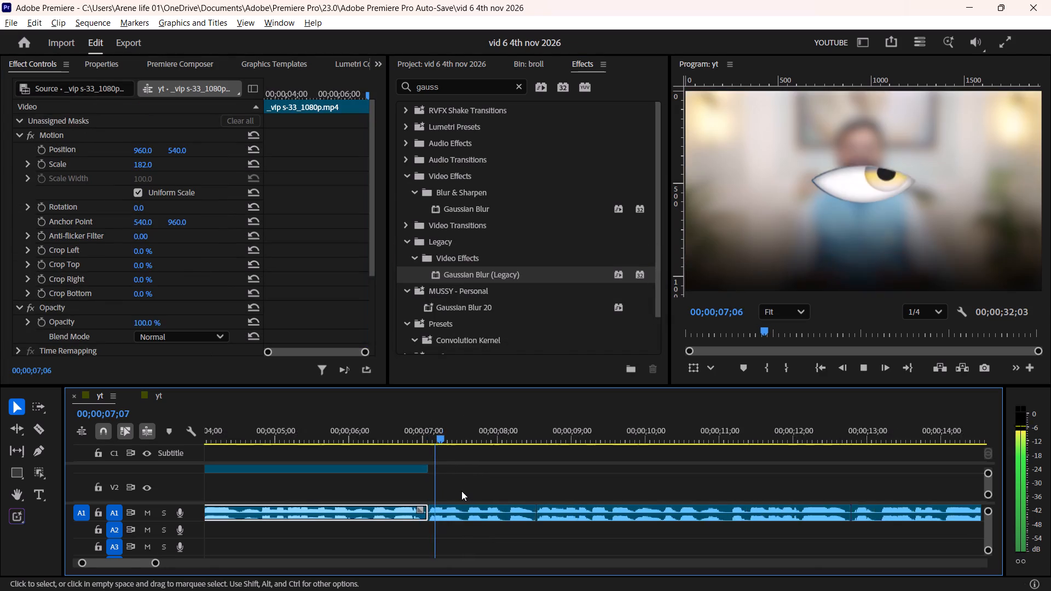
{"action": "key", "text": "space"}
{"action": "scroll", "coordinate": [519, 495], "scroll_direction": "up", "scroll_amount": 4, "text": "alt"}
{"action": "key", "text": "space"}
{"action": "key", "text": "space"}
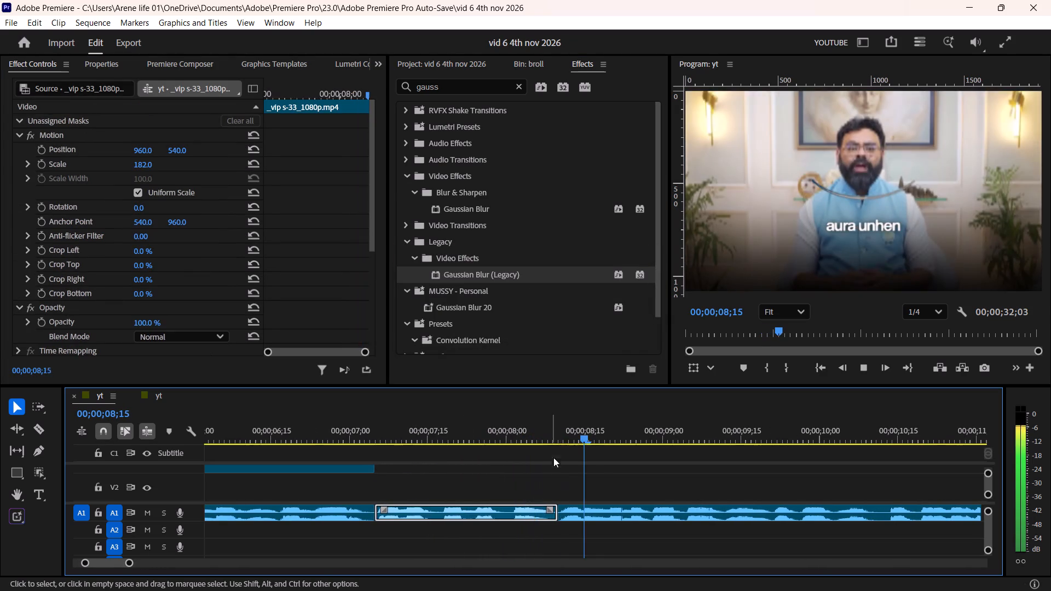
Cut the eye clip at 00;00;08;10, where the blurred vip segment ends, and delete the remainder.
{"action": "left_click_drag", "start_coordinate": [560, 436], "coordinate": [548, 443], "text": "shift"}
{"action": "left_click_drag", "start_coordinate": [546, 437], "coordinate": [555, 437], "text": "shift"}
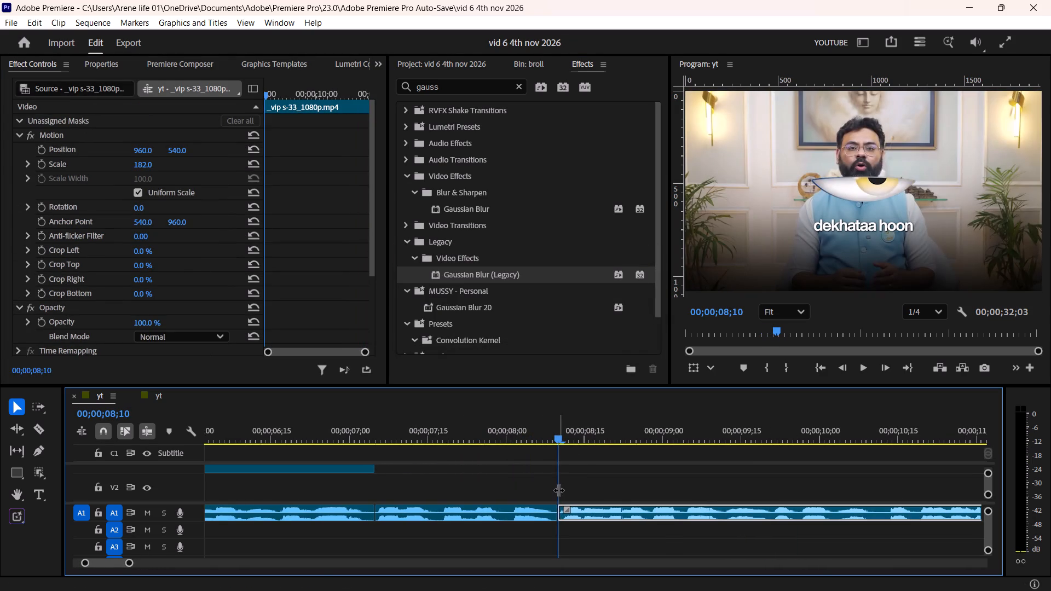
{"action": "scroll", "coordinate": [558, 490], "scroll_direction": "up", "scroll_amount": 11, "text": "ctrl"}
{"action": "left_click", "coordinate": [603, 494]}
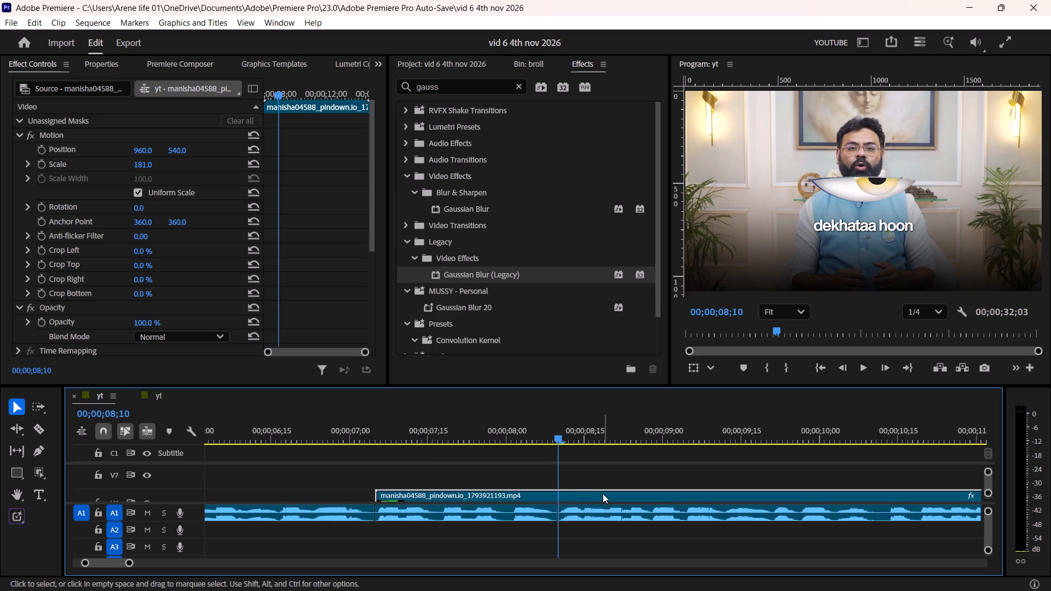
{"action": "key", "text": "F1"}
{"action": "left_click", "coordinate": [614, 493]}
{"action": "key", "text": "Delete"}
Save the project and play the transition from the Gemini graphic into the trimmed eye clip.
{"action": "left_click_drag", "start_coordinate": [426, 431], "coordinate": [354, 448]}
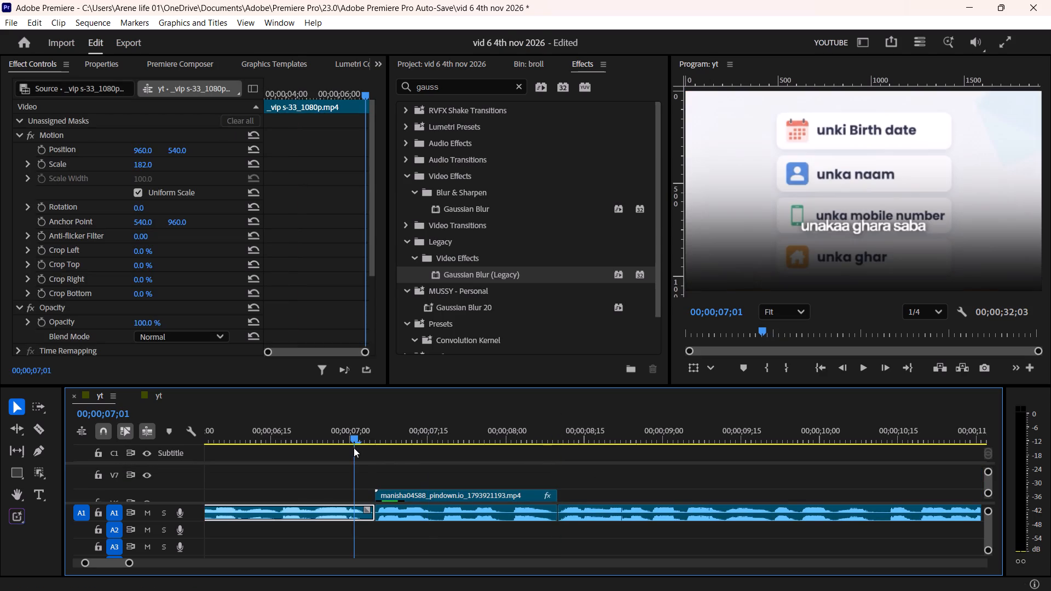
{"action": "key", "text": "ctrl+s"}
{"action": "key", "text": "space"}
{"action": "scroll", "coordinate": [403, 473], "scroll_direction": "up", "scroll_amount": 4, "text": "alt"}
{"action": "key", "text": "space"}
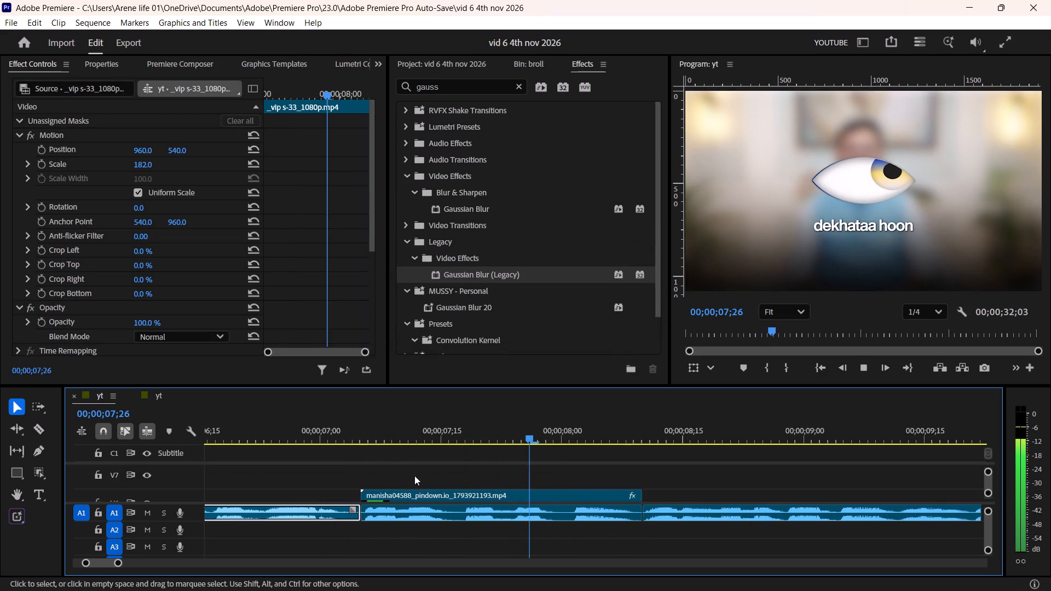
{"action": "scroll", "coordinate": [444, 481], "scroll_direction": "down", "scroll_amount": 5, "text": "alt"}
{"action": "left_click", "coordinate": [368, 432]}
{"action": "key", "text": "ctrl+s"}
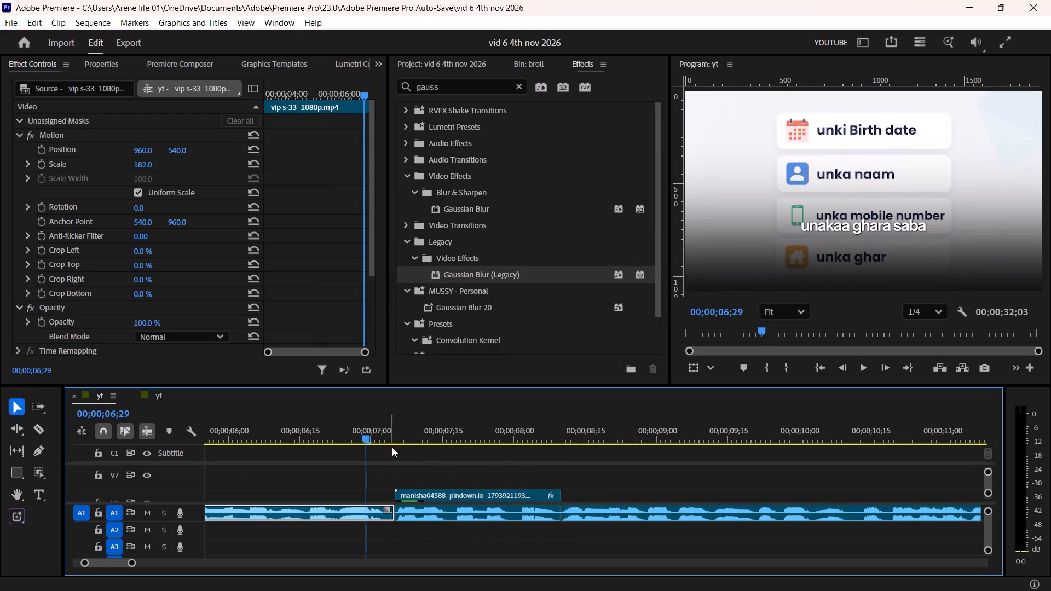
{"action": "key", "text": "space"}
{"action": "key", "text": "space"}
{"action": "scroll", "coordinate": [402, 455], "scroll_direction": "down", "scroll_amount": 4, "text": "alt"}
{"action": "scroll", "coordinate": [395, 457], "scroll_direction": "up", "scroll_amount": 5}
{"action": "scroll", "coordinate": [401, 460], "scroll_direction": "down", "scroll_amount": 7, "text": "ctrl"}
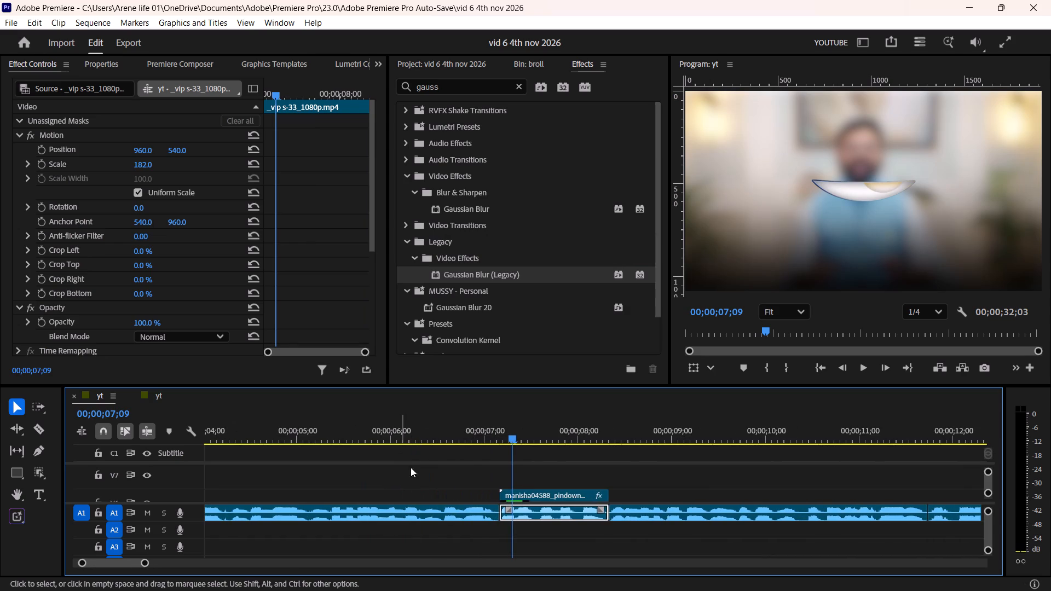
Delete the V5 captions that overlap the Gemini list graphic, from just after "alag se" up to the eye clip.
{"action": "left_click", "coordinate": [452, 428]}
{"action": "scroll", "coordinate": [471, 484], "scroll_direction": "down", "scroll_amount": 4, "text": "ctrl"}
{"action": "scroll", "coordinate": [469, 484], "scroll_direction": "down", "scroll_amount": 2, "text": "alt"}
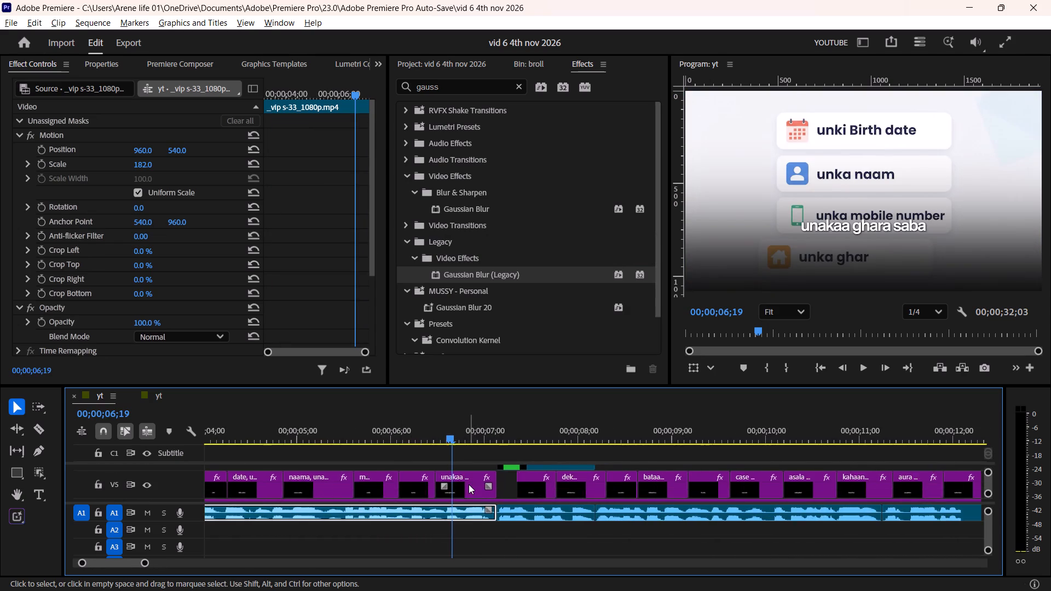
{"action": "scroll", "coordinate": [469, 484], "scroll_direction": "down", "scroll_amount": 2, "text": "alt"}
{"action": "scroll", "coordinate": [467, 484], "scroll_direction": "up", "scroll_amount": 3}
{"action": "scroll", "coordinate": [398, 484], "scroll_direction": "up", "scroll_amount": 1, "text": "ctrl"}
{"action": "left_click_drag", "start_coordinate": [332, 472], "coordinate": [381, 490]}
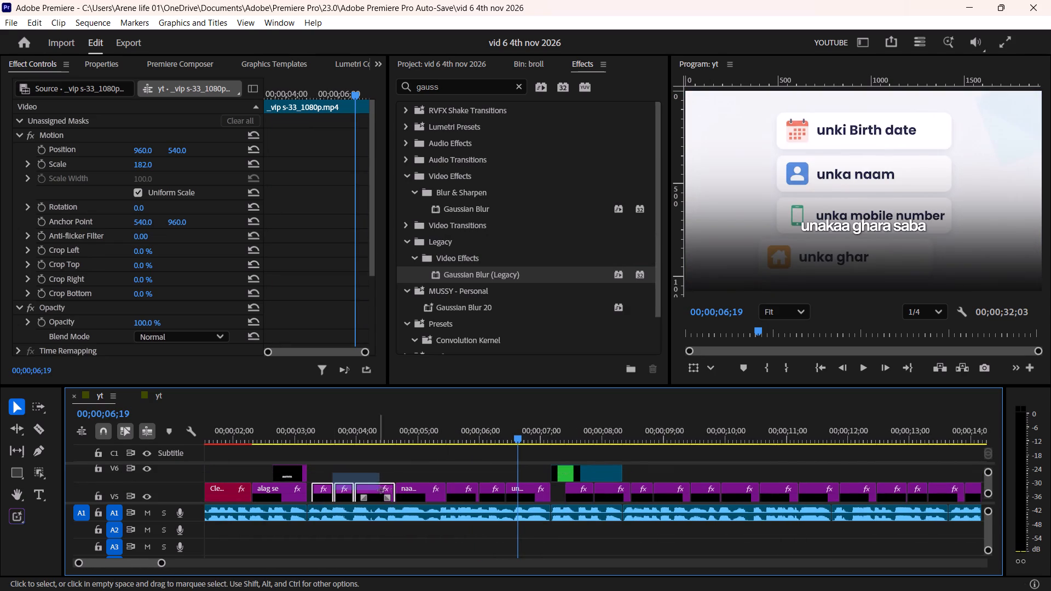
{"action": "left_click_drag", "start_coordinate": [381, 490], "coordinate": [524, 494]}
{"action": "key", "text": "Delete"}
Save the project and play from just before the Gemini list graphic through the eye section.
{"action": "left_click_drag", "start_coordinate": [314, 428], "coordinate": [313, 428]}
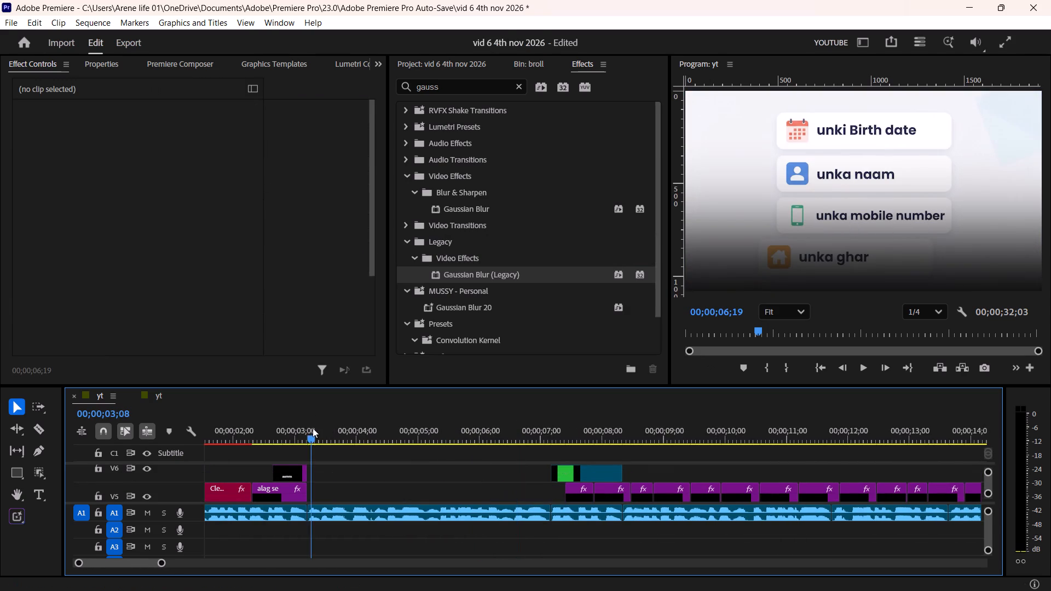
{"action": "left_click_drag", "start_coordinate": [313, 428], "coordinate": [284, 432]}
{"action": "key", "text": "ctrl+s"}
{"action": "key", "text": "space"}
{"action": "scroll", "coordinate": [301, 442], "scroll_direction": "up", "scroll_amount": 3, "text": "alt"}
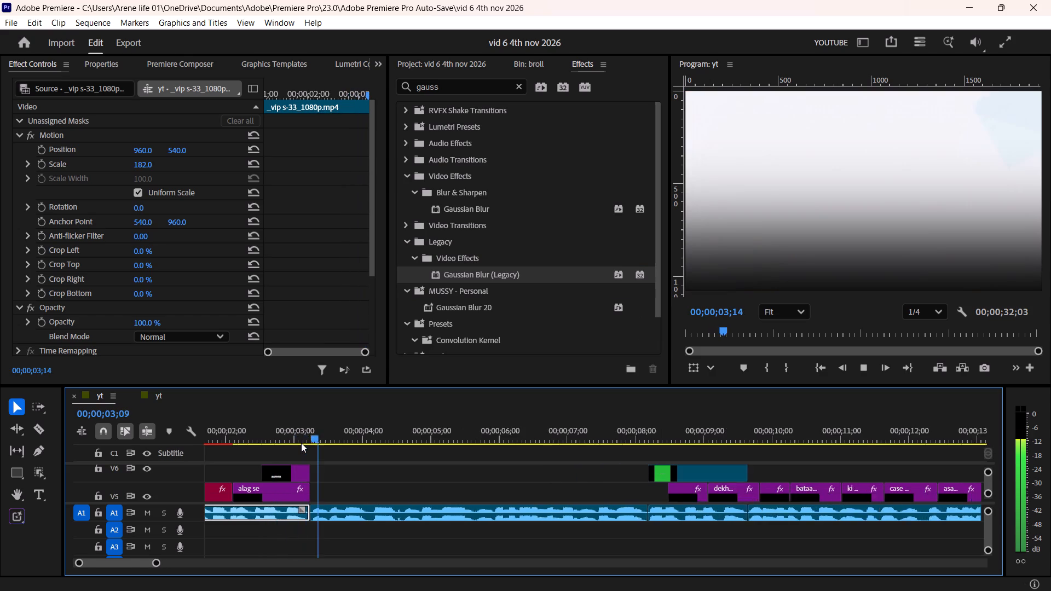
{"action": "scroll", "coordinate": [301, 443], "scroll_direction": "down", "scroll_amount": 9, "text": "alt"}
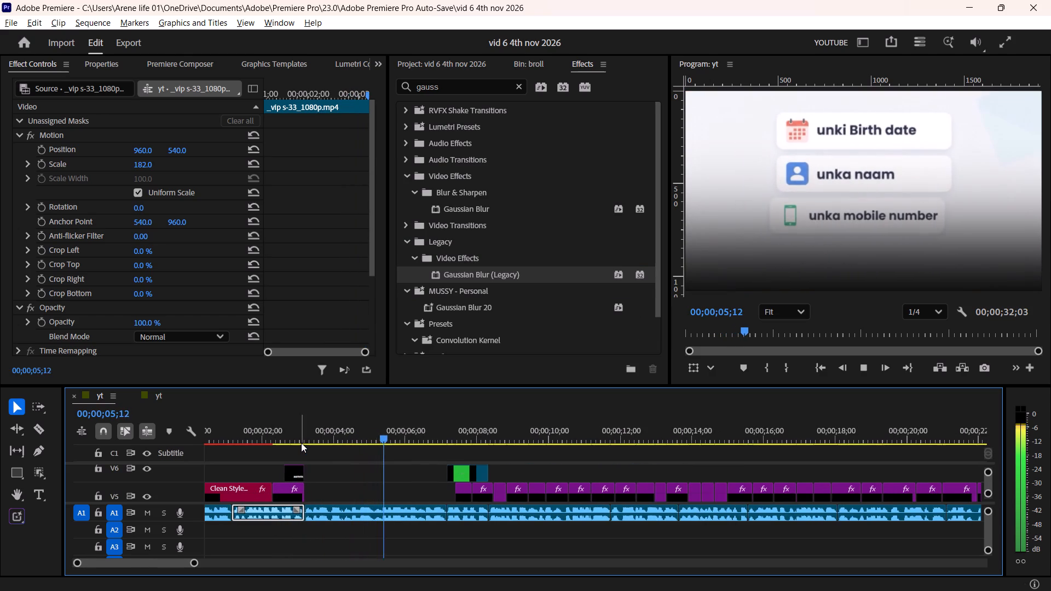
{"action": "scroll", "coordinate": [301, 443], "scroll_direction": "down", "scroll_amount": 2, "text": "alt"}
{"action": "scroll", "coordinate": [301, 443], "scroll_direction": "down", "scroll_amount": 3}
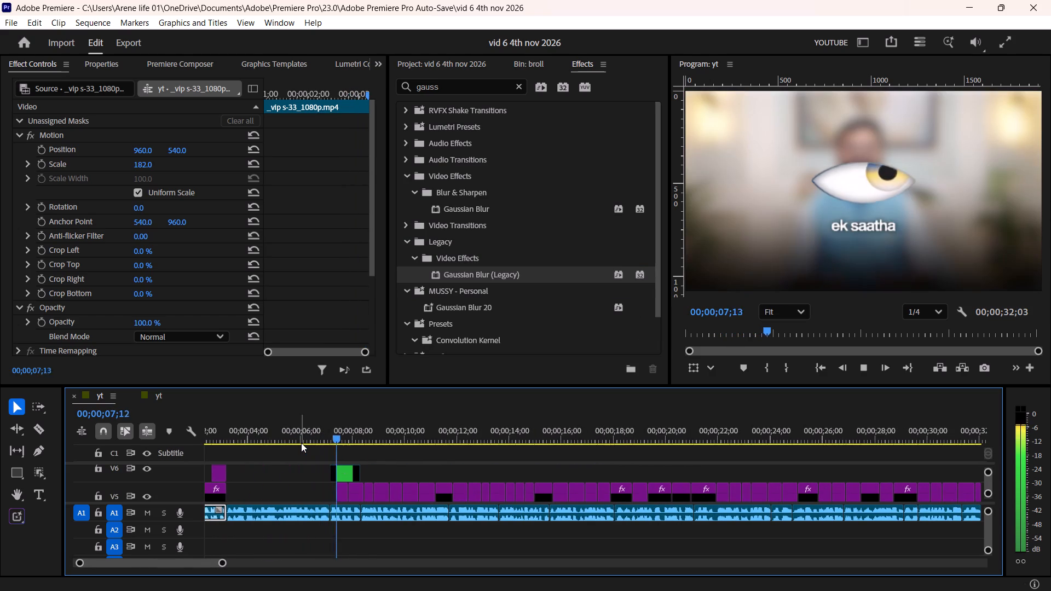
{"action": "key", "text": "space"}
Extend the start of the "ek saatha" caption on V5 back to the start of the eye clip.
{"action": "scroll", "coordinate": [373, 473], "scroll_direction": "up", "scroll_amount": 15, "text": "alt"}
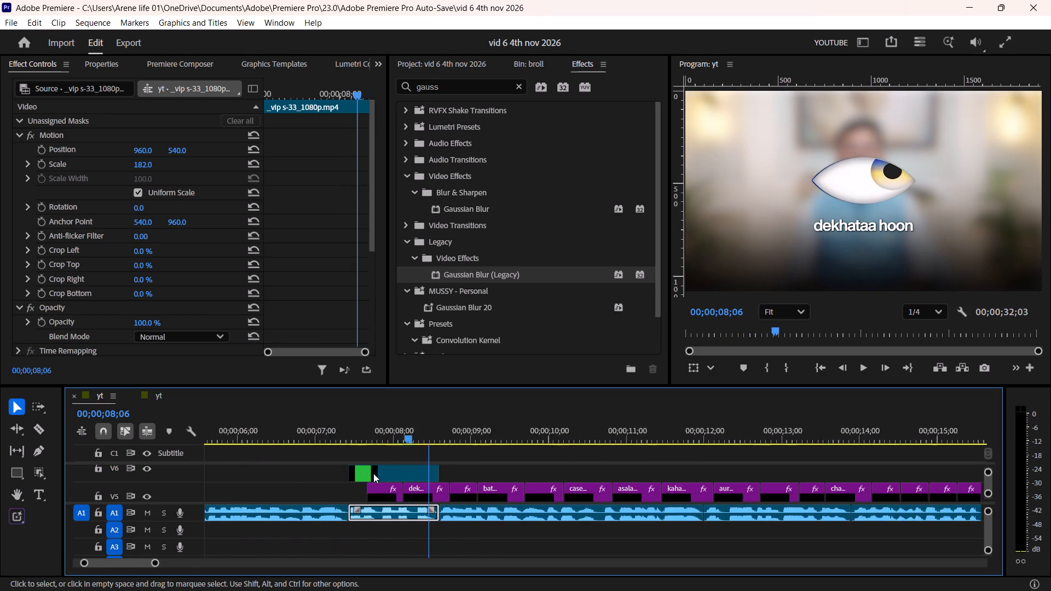
{"action": "scroll", "coordinate": [373, 473], "scroll_direction": "up", "scroll_amount": 5, "text": "alt"}
{"action": "scroll", "coordinate": [372, 473], "scroll_direction": "up", "scroll_amount": 3}
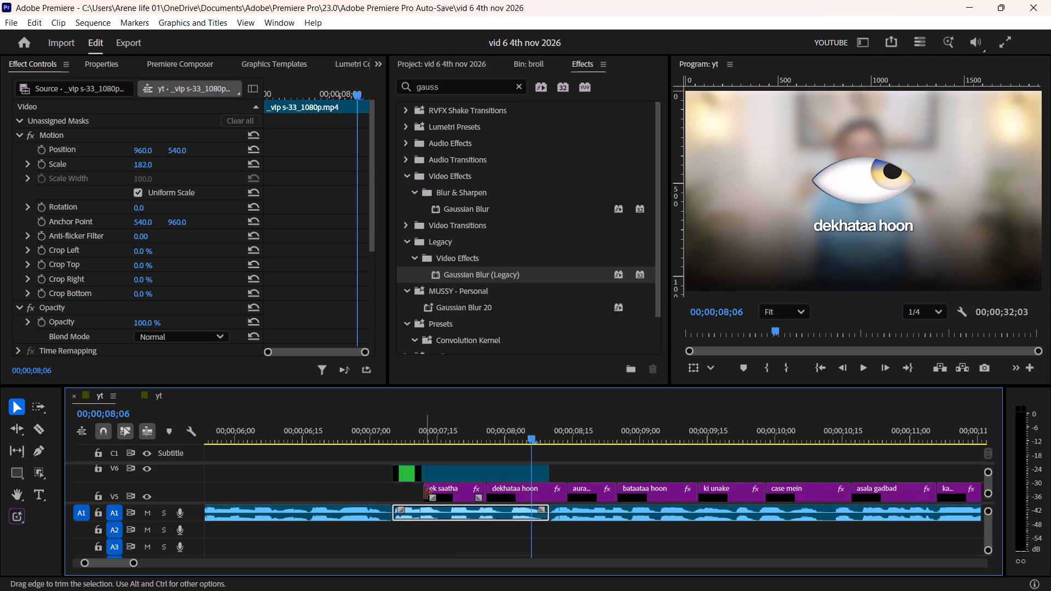
{"action": "left_click_drag", "start_coordinate": [425, 493], "coordinate": [395, 502]}
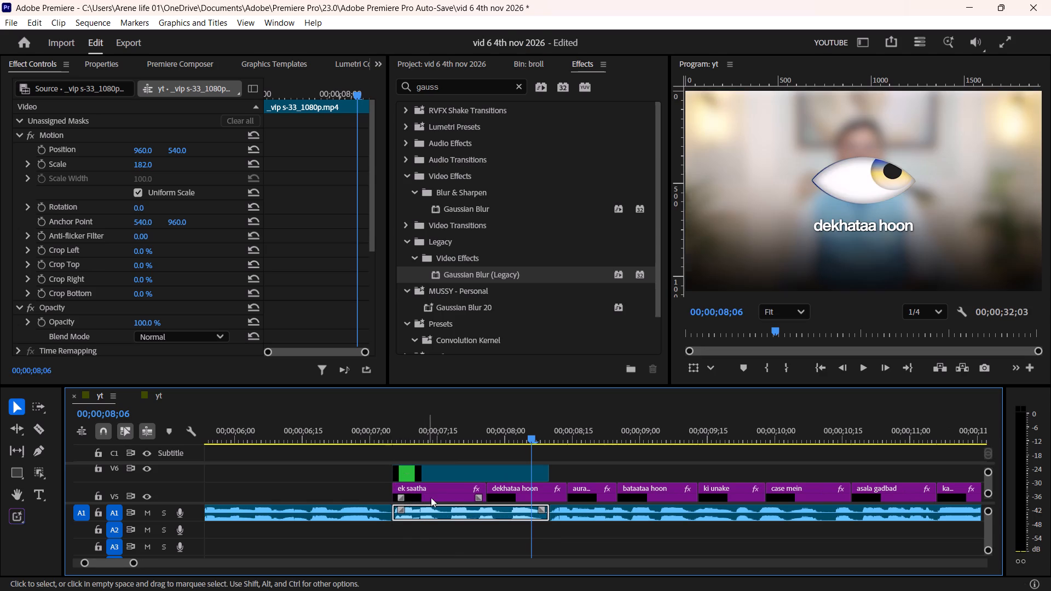
Copy the Naved Premium Mogrt title near 00;00;14;02 in the vid 5 project's yt sequence.
{"action": "left_click", "coordinate": [165, 396]}
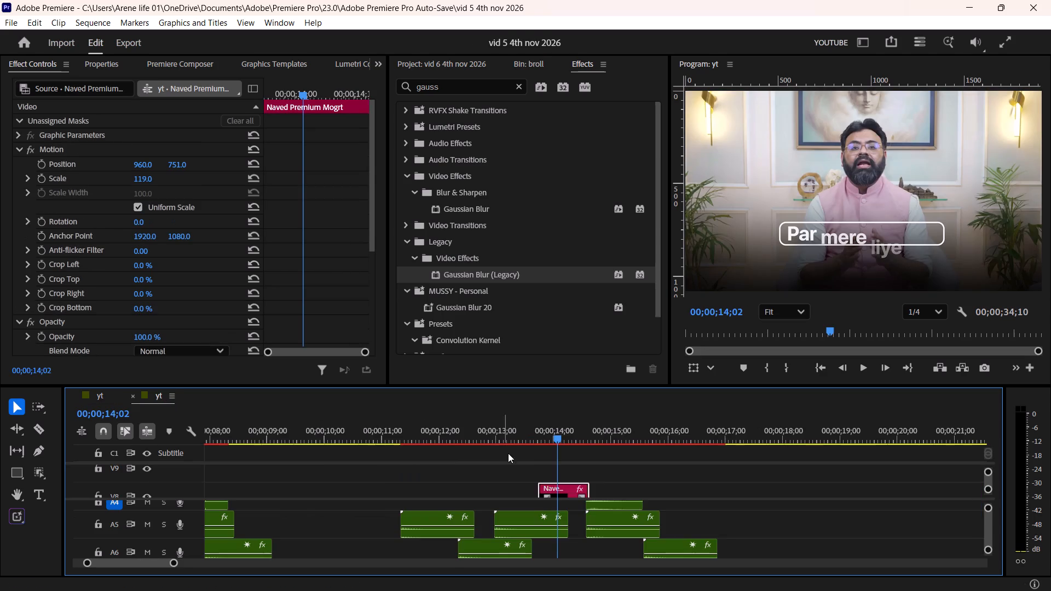
{"action": "left_click", "coordinate": [568, 488]}
{"action": "key", "text": "ctrl+c"}
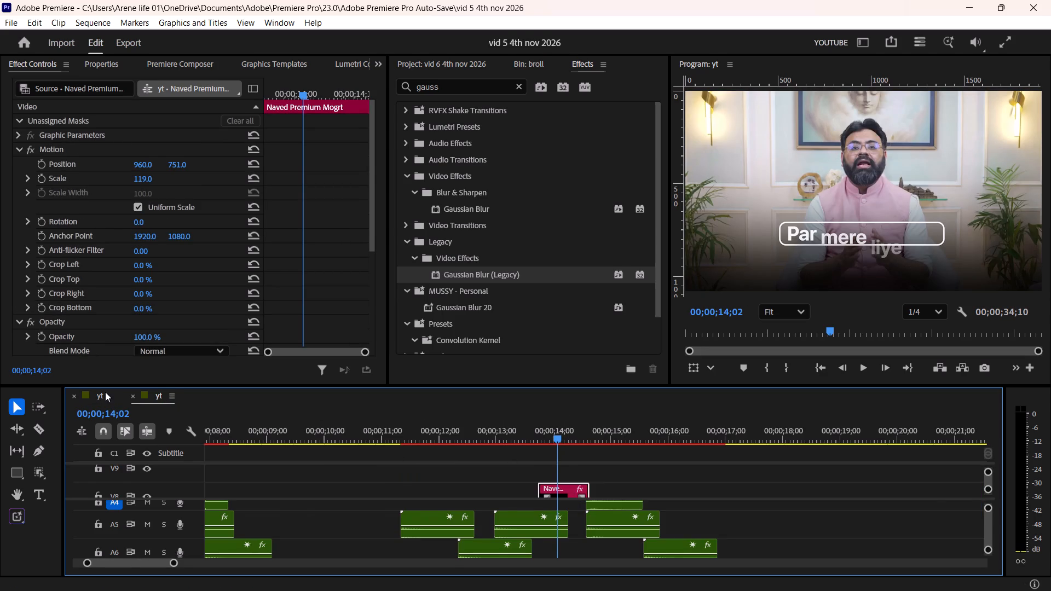
Return to the vid 6 yt sequence and paste the copied title just after the eye clip, at about 00;00;08;14.
{"action": "left_click", "coordinate": [106, 392]}
{"action": "scroll", "coordinate": [470, 473], "scroll_direction": "down", "scroll_amount": 4, "text": "alt"}
{"action": "left_click_drag", "start_coordinate": [433, 431], "coordinate": [420, 436], "text": "shift"}
{"action": "scroll", "coordinate": [435, 469], "scroll_direction": "up", "scroll_amount": 4, "text": "ctrl"}
{"action": "left_click_drag", "start_coordinate": [524, 432], "coordinate": [559, 429]}
{"action": "scroll", "coordinate": [547, 476], "scroll_direction": "down", "scroll_amount": 4, "text": "ctrl"}
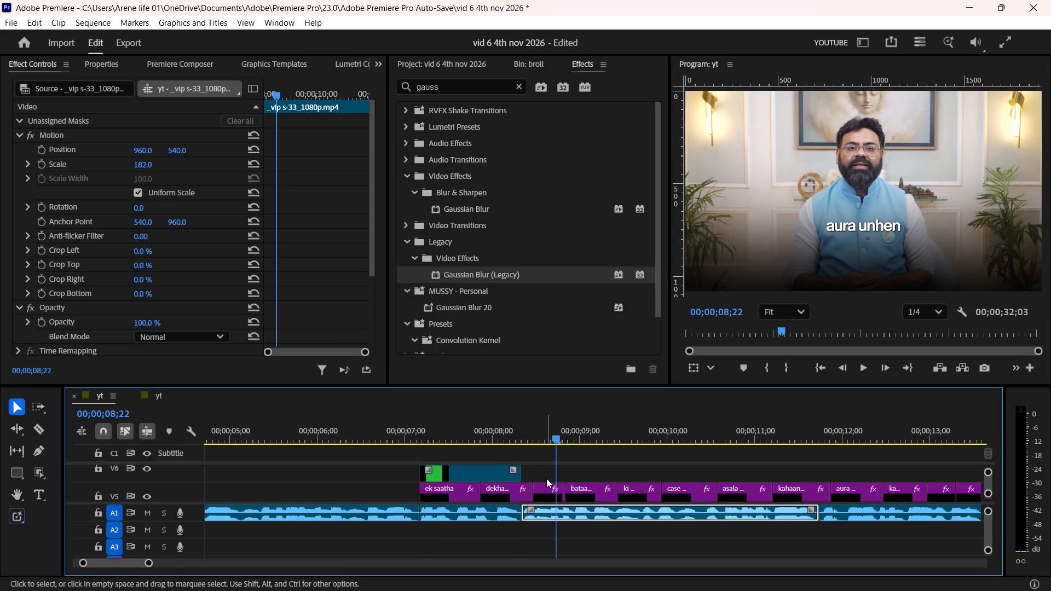
{"action": "left_click_drag", "start_coordinate": [548, 427], "coordinate": [535, 441]}
{"action": "left_click", "coordinate": [556, 469]}
{"action": "scroll", "coordinate": [552, 469], "scroll_direction": "up", "scroll_amount": 5, "text": "ctrl"}
{"action": "key", "text": "ctrl+v"}
Move the pasted Naved Premium Mogrt title on V8 back to start with the eye clip at 00;00;07;05.
{"action": "scroll", "coordinate": [548, 469], "scroll_direction": "down", "scroll_amount": 3, "text": "ctrl"}
{"action": "scroll", "coordinate": [548, 470], "scroll_direction": "up", "scroll_amount": 4, "text": "ctrl"}
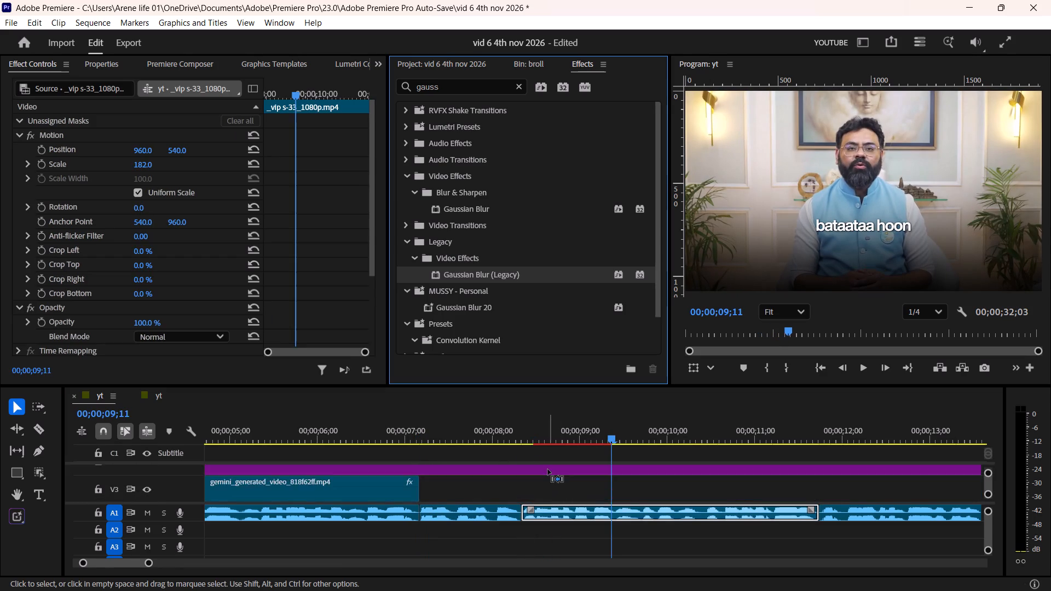
{"action": "scroll", "coordinate": [548, 470], "scroll_direction": "up", "scroll_amount": 13, "text": "ctrl"}
{"action": "scroll", "coordinate": [548, 470], "scroll_direction": "down", "scroll_amount": 2, "text": "ctrl"}
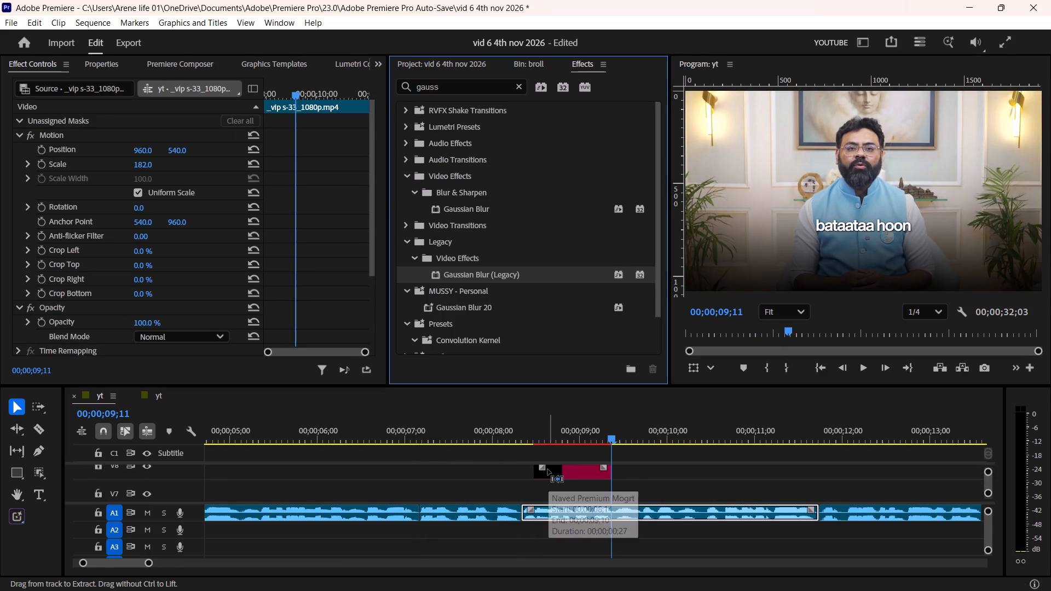
{"action": "left_click_drag", "start_coordinate": [565, 471], "coordinate": [478, 475]}
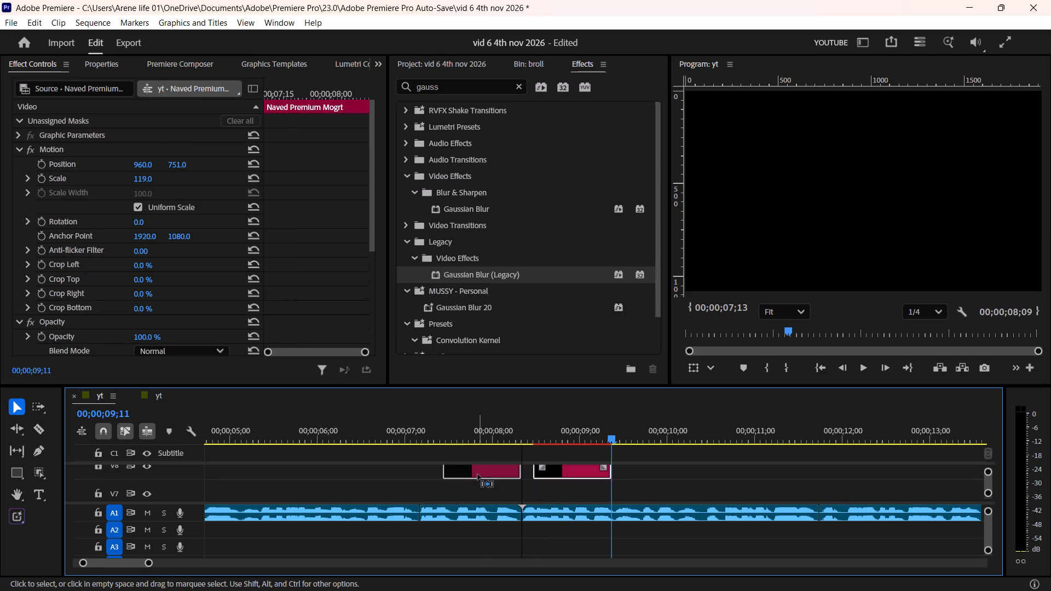
{"action": "scroll", "coordinate": [477, 474], "scroll_direction": "down", "scroll_amount": 4, "text": "ctrl"}
{"action": "left_click_drag", "start_coordinate": [454, 435], "coordinate": [417, 439], "text": "shift"}
{"action": "scroll", "coordinate": [432, 474], "scroll_direction": "up", "scroll_amount": 4, "text": "ctrl"}
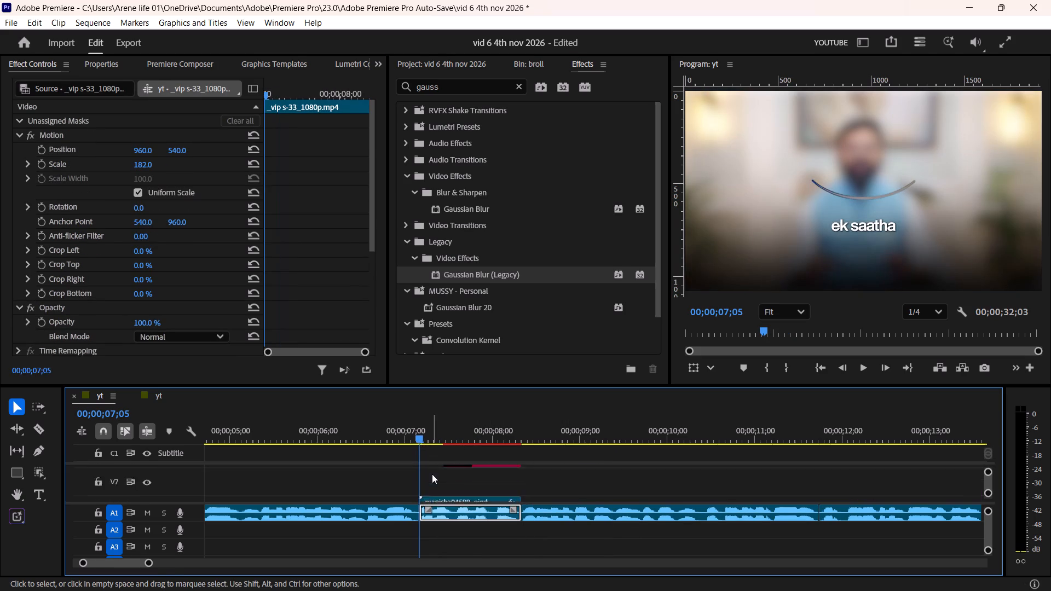
{"action": "left_click_drag", "start_coordinate": [486, 472], "coordinate": [460, 473]}
{"action": "scroll", "coordinate": [460, 473], "scroll_direction": "up", "scroll_amount": 2, "text": "ctrl"}
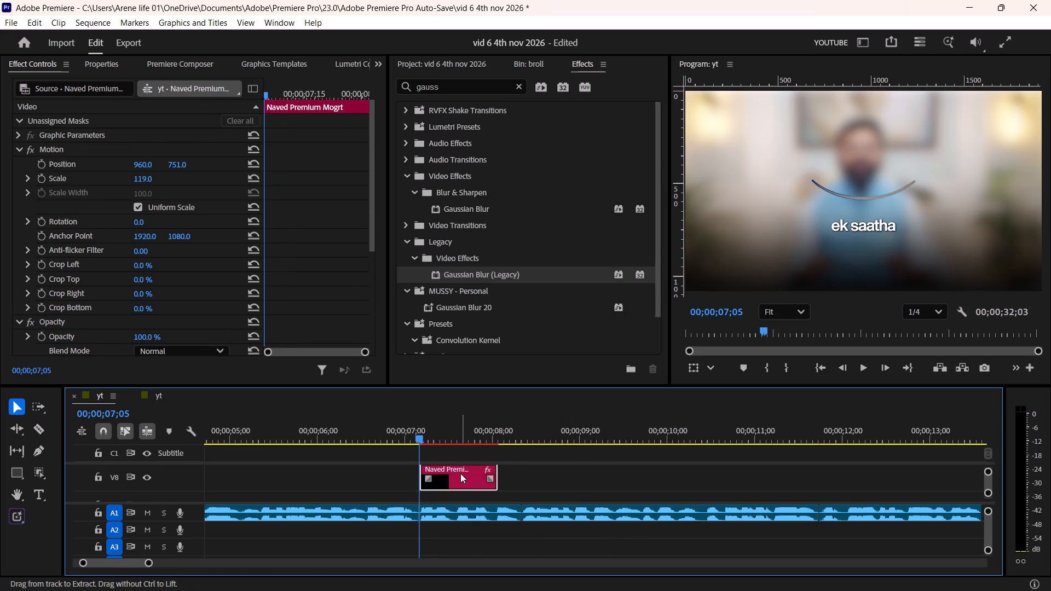
Play the title over the eye clip and extend its end to the end of the eye clip.
{"action": "key", "text": "space"}
{"action": "key", "text": "space"}
{"action": "left_click", "coordinate": [457, 473]}
{"action": "key", "text": "space"}
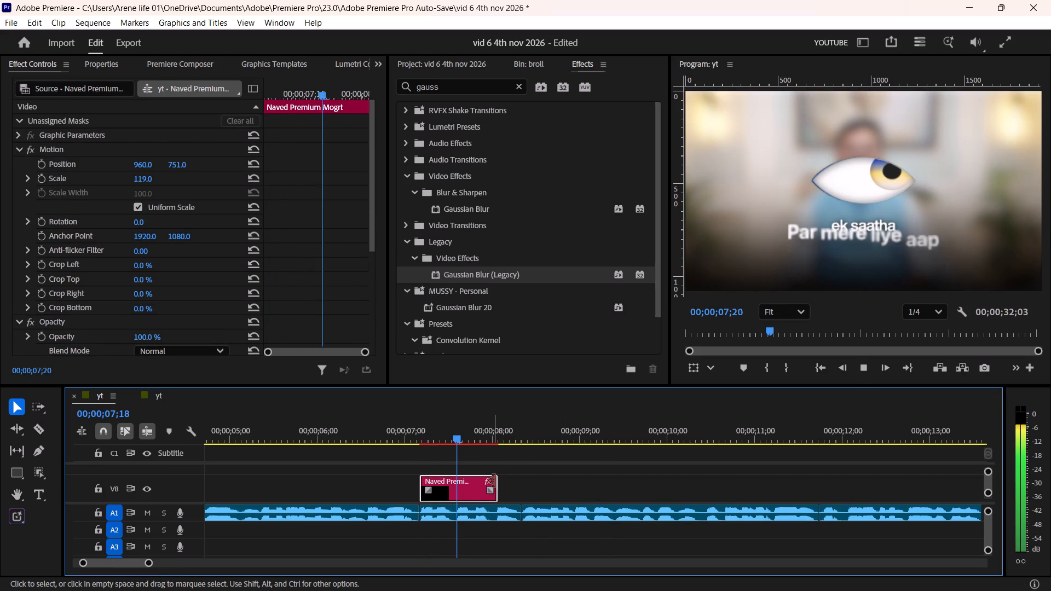
{"action": "key", "text": "space"}
{"action": "left_click_drag", "start_coordinate": [494, 481], "coordinate": [517, 480]}
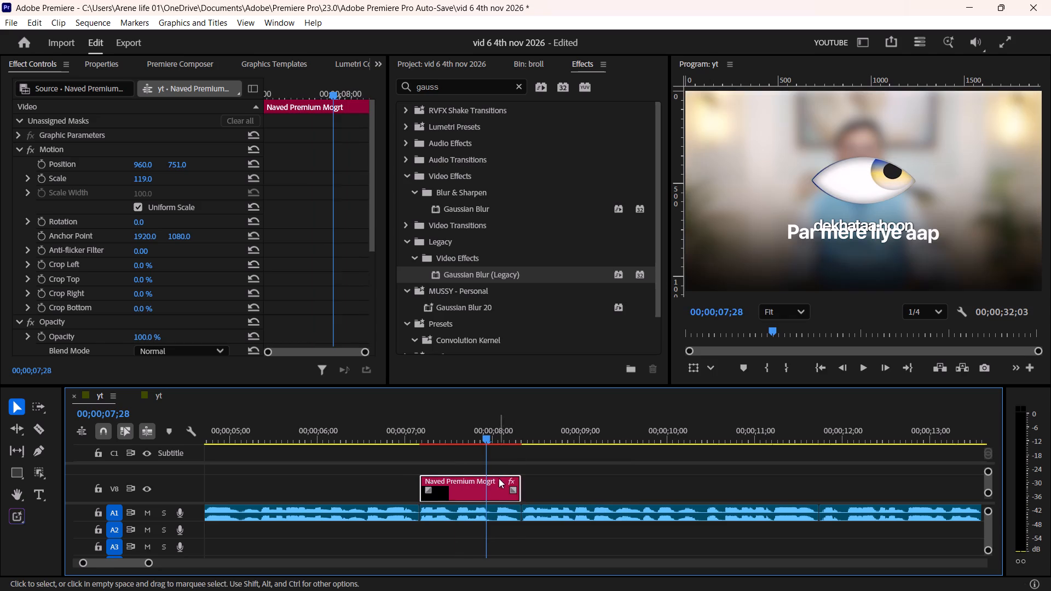
Change the Naved Premium Mogrt title's source text to "Sab ek sath dekhta hoon".
{"action": "left_click", "coordinate": [489, 480]}
{"action": "left_click", "coordinate": [112, 63]}
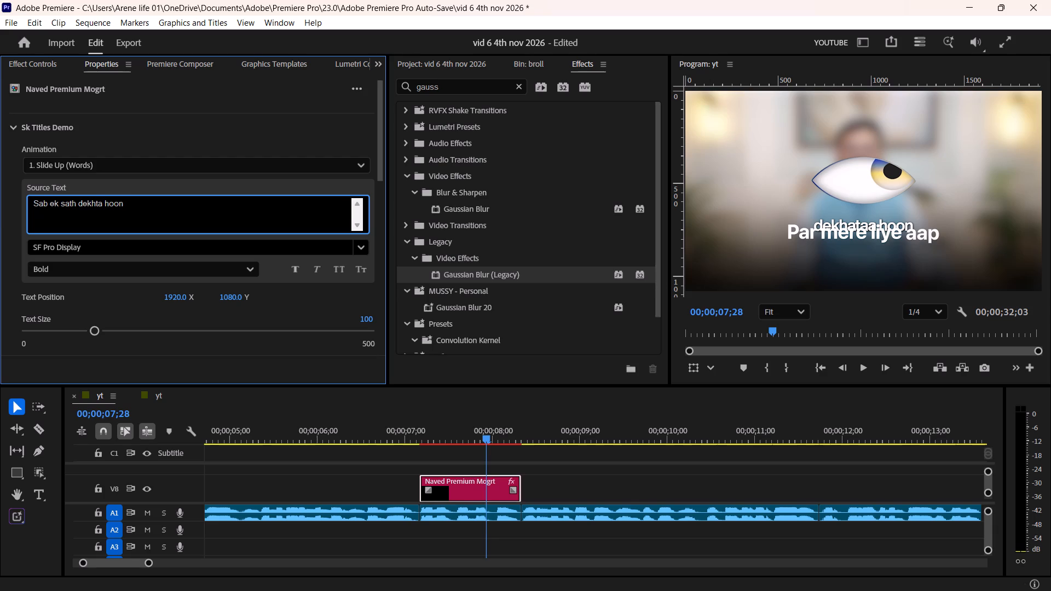
{"action": "left_click", "coordinate": [531, 487]}
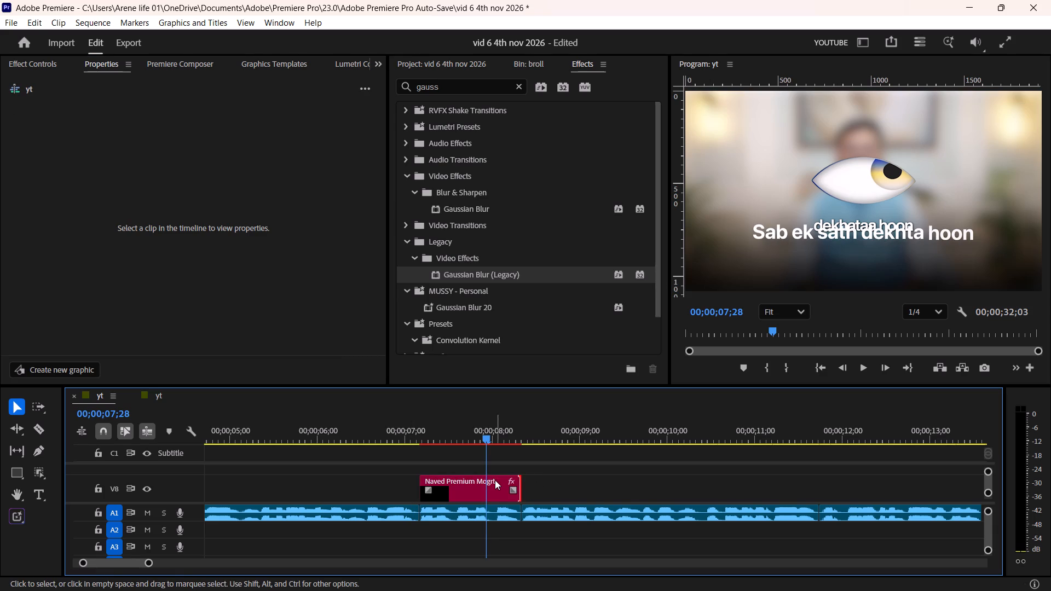
Raise the "Sab ek sath dekhta hoon" title by setting its vertical Motion position to 711.
{"action": "scroll", "coordinate": [469, 481], "scroll_direction": "up", "scroll_amount": 3, "text": "alt"}
{"action": "left_click", "coordinate": [488, 487]}
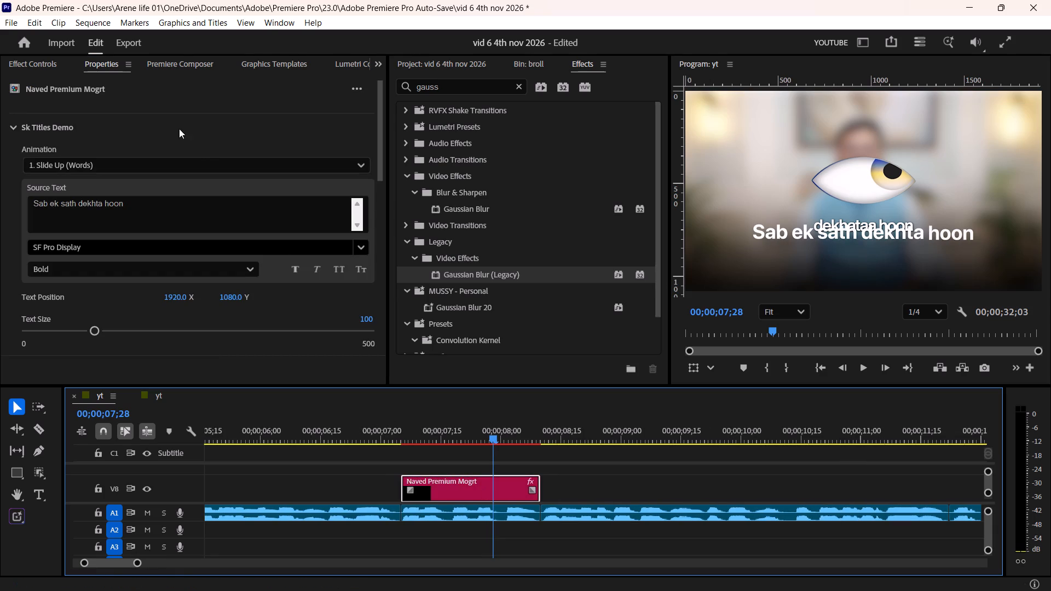
{"action": "scroll", "coordinate": [104, 66], "scroll_direction": "up", "scroll_amount": 1}
{"action": "left_click_drag", "start_coordinate": [181, 167], "coordinate": [177, 188]}
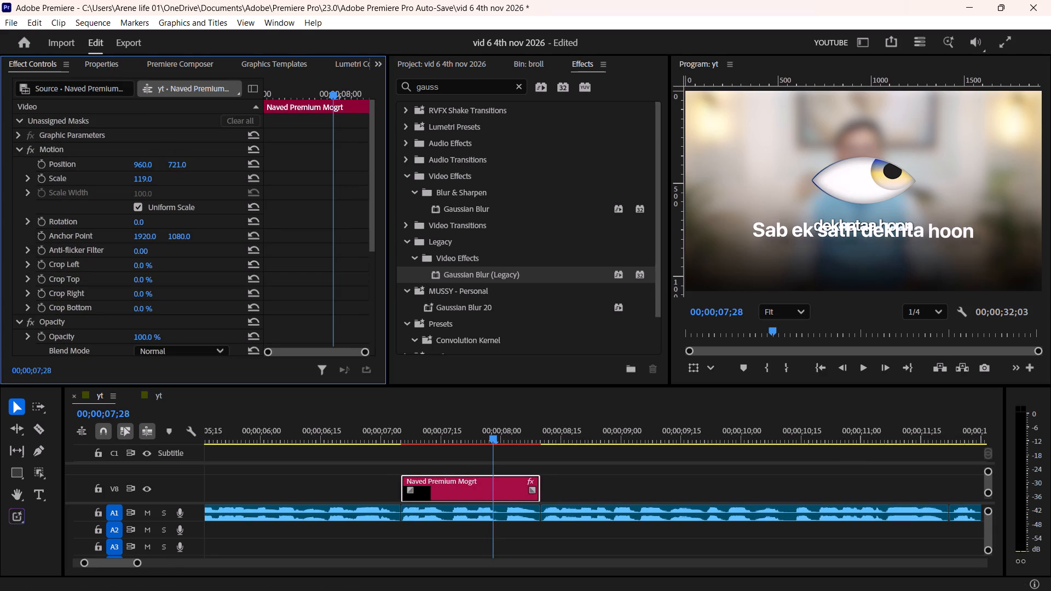
{"action": "left_click_drag", "start_coordinate": [177, 188], "coordinate": [177, 195]}
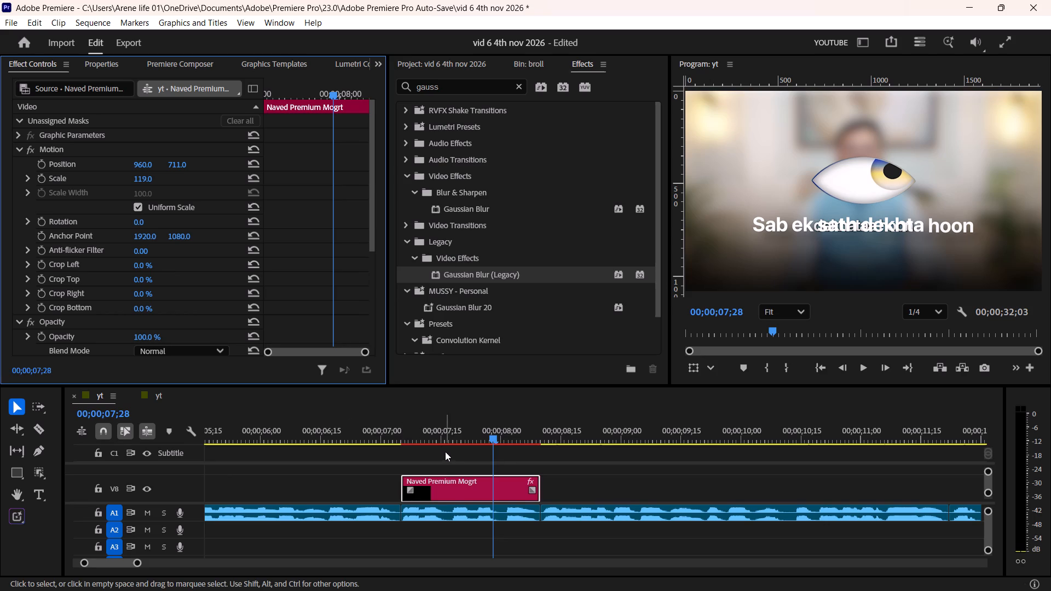
Move the eye clip from V6 down to V5, overwriting the captions beneath it.
{"action": "scroll", "coordinate": [451, 480], "scroll_direction": "down", "scroll_amount": 6, "text": "ctrl"}
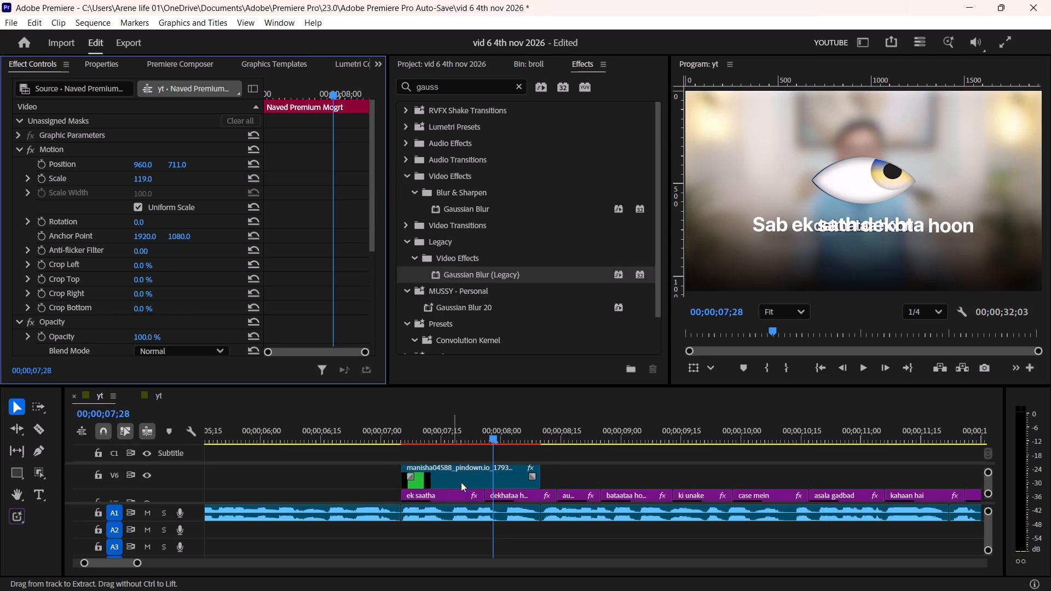
{"action": "scroll", "coordinate": [481, 482], "scroll_direction": "down", "scroll_amount": 1, "text": "ctrl"}
{"action": "left_click_drag", "start_coordinate": [481, 474], "coordinate": [481, 486]}
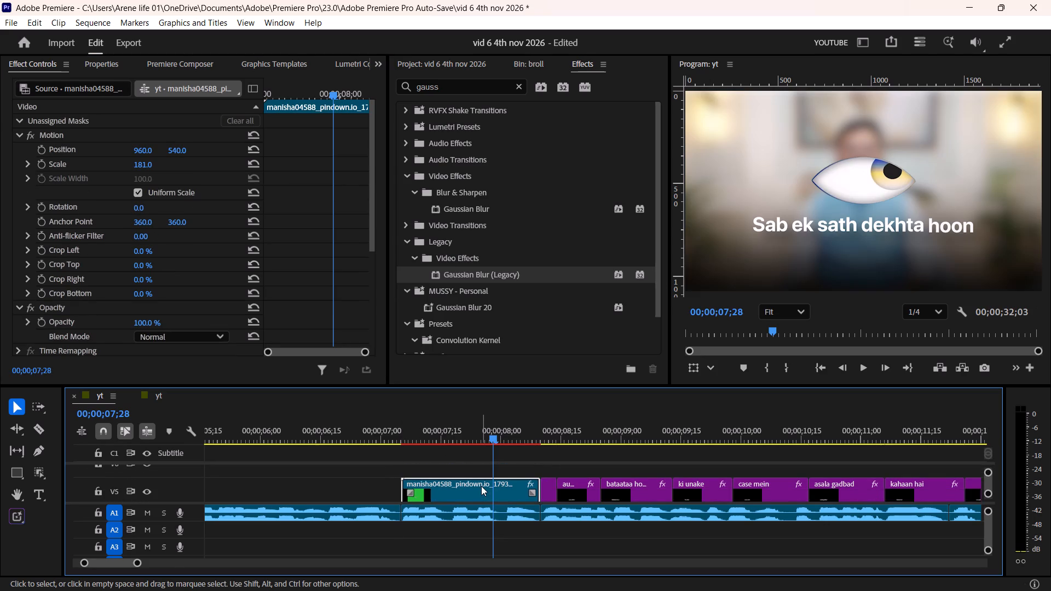
{"action": "key", "text": "space"}
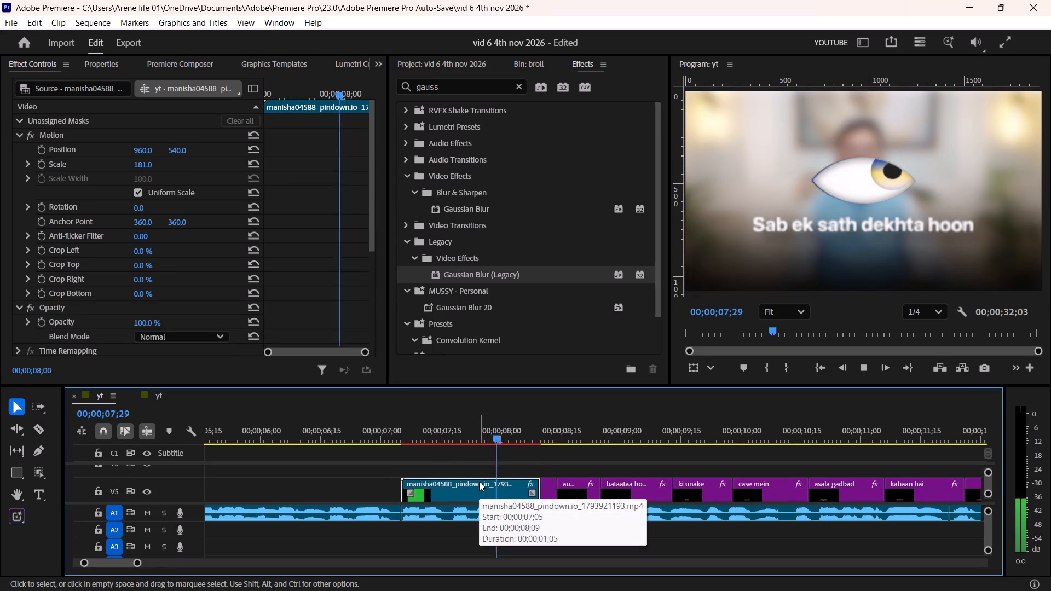
Delete the leftover "dekhataa hoon" caption after the eye clip and extend the "aura unhen" caption back to the eye clip's end.
{"action": "scroll", "coordinate": [479, 481], "scroll_direction": "down", "scroll_amount": 4, "text": "alt"}
{"action": "scroll", "coordinate": [477, 481], "scroll_direction": "down", "scroll_amount": 2}
{"action": "key", "text": "space"}
{"action": "scroll", "coordinate": [492, 482], "scroll_direction": "up", "scroll_amount": 5, "text": "alt"}
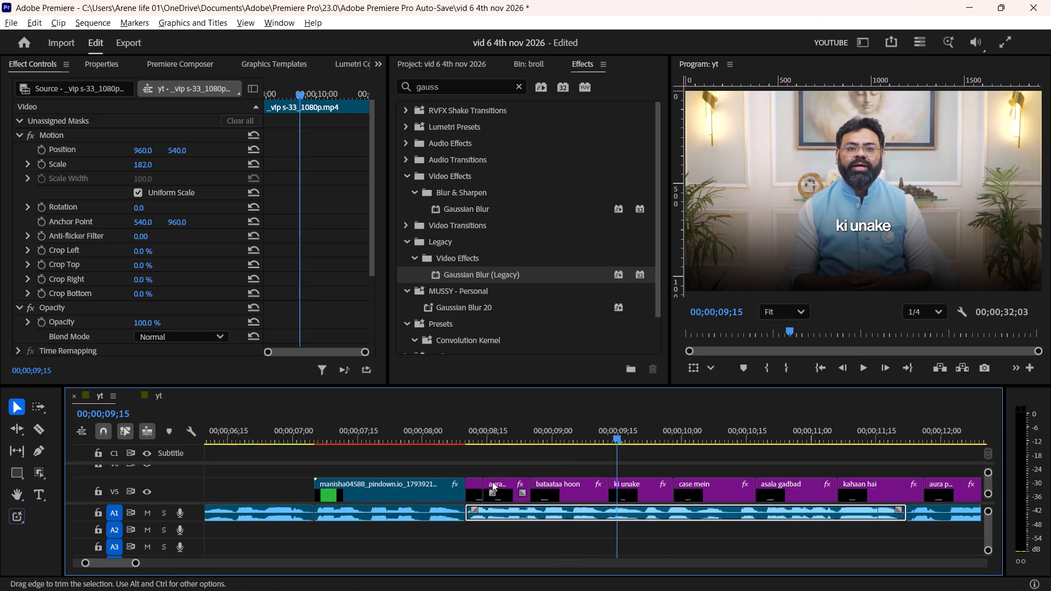
{"action": "scroll", "coordinate": [492, 482], "scroll_direction": "up", "scroll_amount": 8, "text": "alt"}
{"action": "left_click", "coordinate": [449, 433]}
{"action": "left_click", "coordinate": [448, 488]}
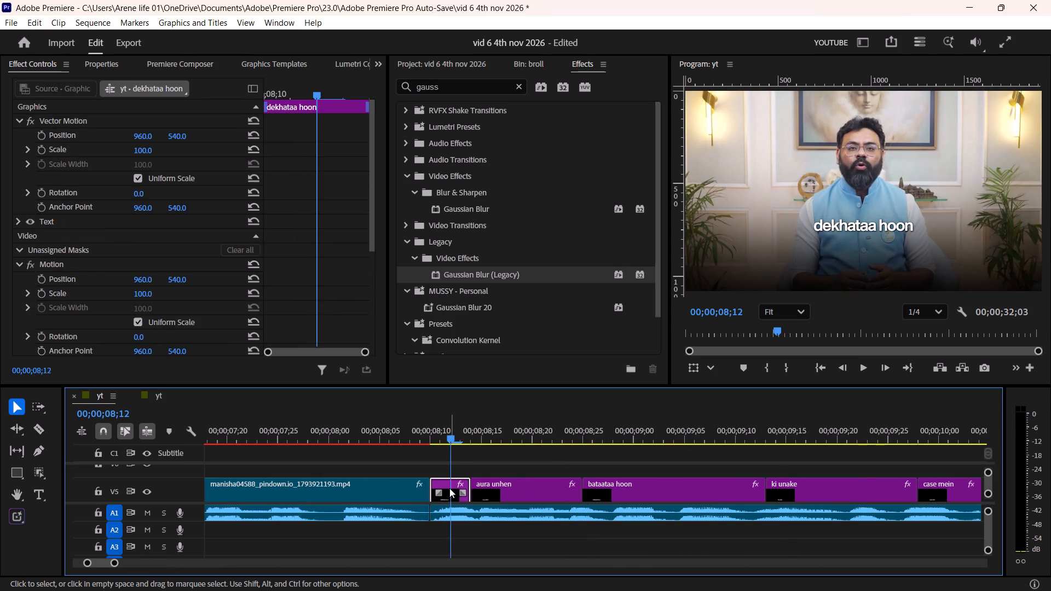
{"action": "key", "text": "Delete"}
{"action": "left_click_drag", "start_coordinate": [473, 485], "coordinate": [425, 495]}
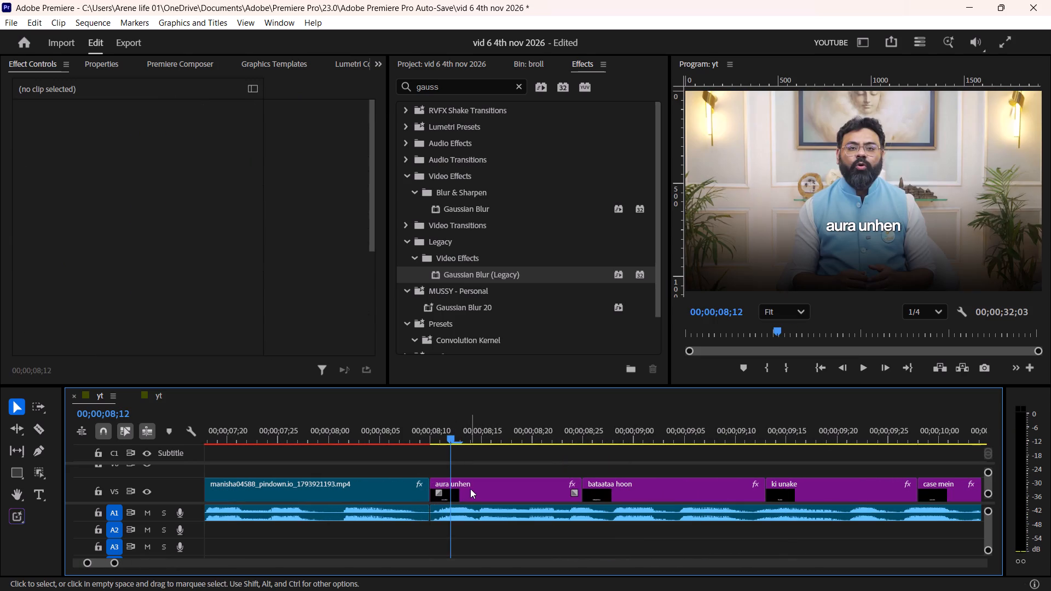
Correct the "aura unhen" caption text to "aur unhe", checking it against the speech.
{"action": "left_click", "coordinate": [470, 489]}
{"action": "double_click", "coordinate": [854, 228]}
{"action": "left_click", "coordinate": [854, 228]}
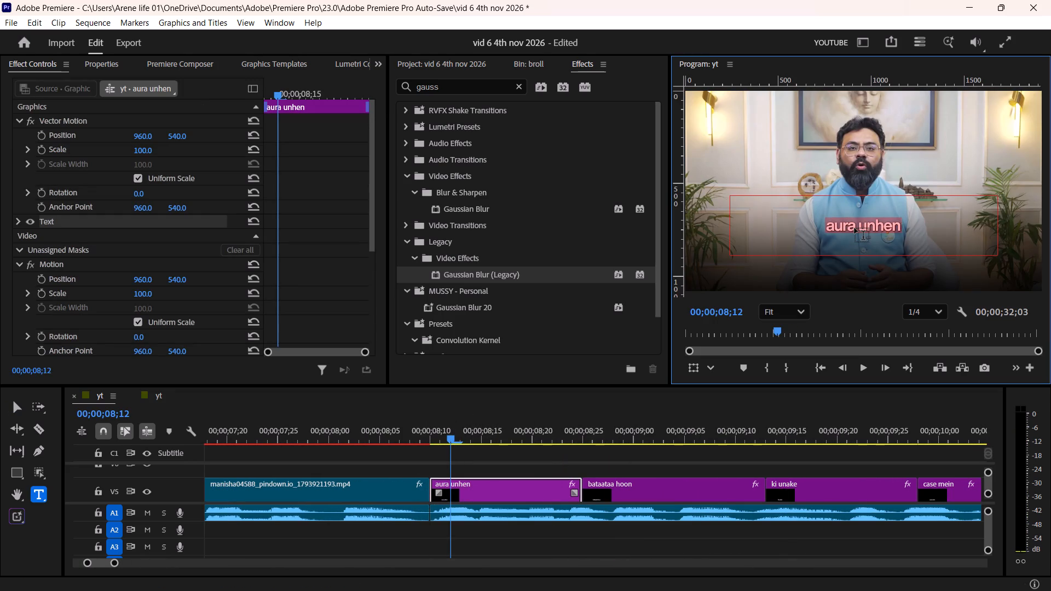
{"action": "key", "text": "BackSpace"}
{"action": "left_click", "coordinate": [493, 472]}
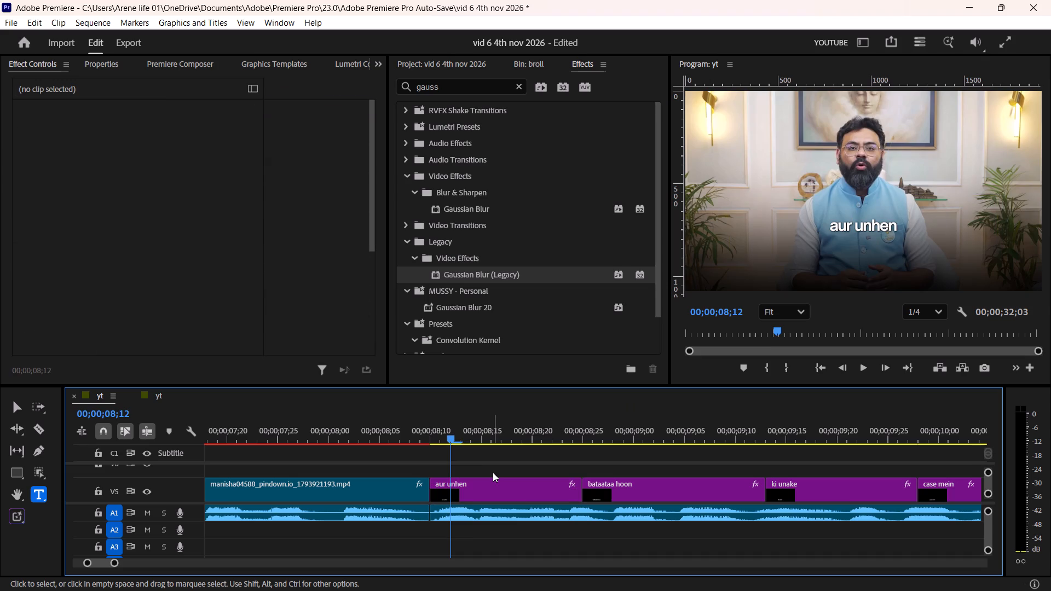
{"action": "key", "text": "space"}
{"action": "key", "text": "space"}
{"action": "left_click", "coordinate": [514, 417]}
{"action": "left_click", "coordinate": [510, 491]}
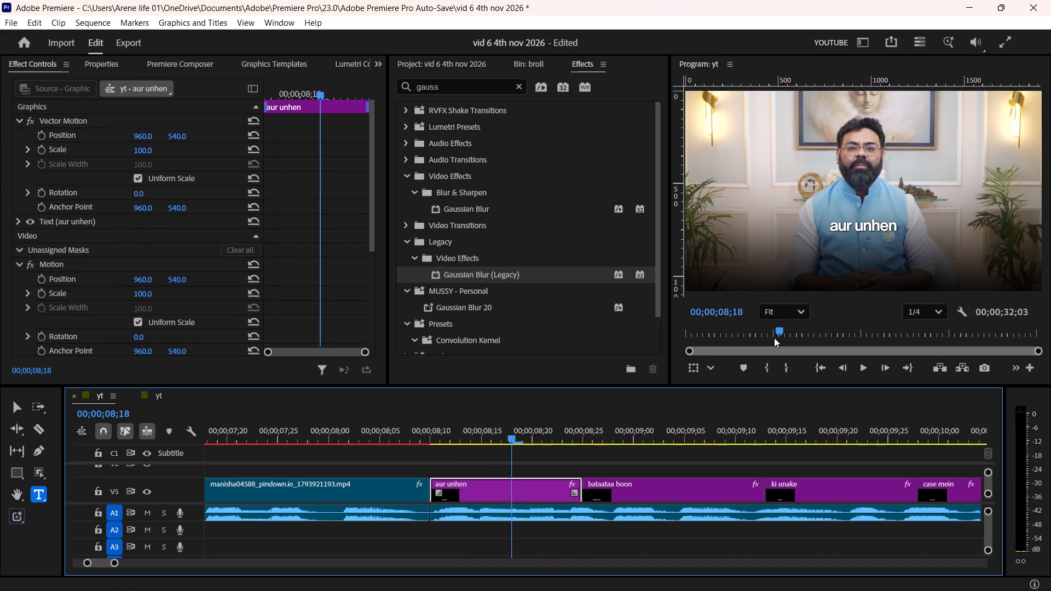
{"action": "left_click", "coordinate": [887, 224]}
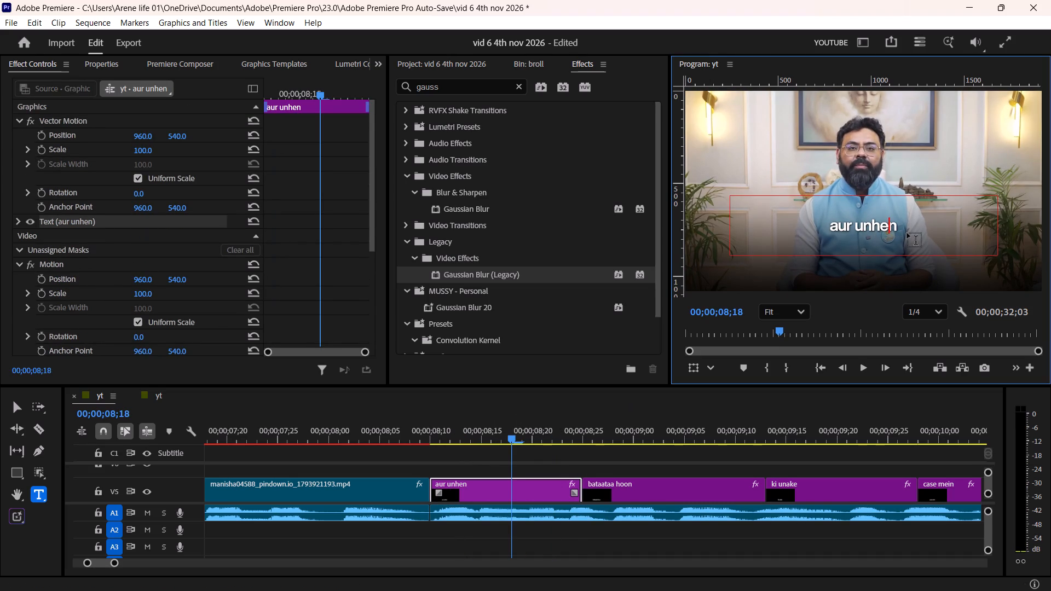
{"action": "key", "text": "BackSpace"}
{"action": "key", "text": "Right"}
{"action": "key", "text": "BackSpace"}
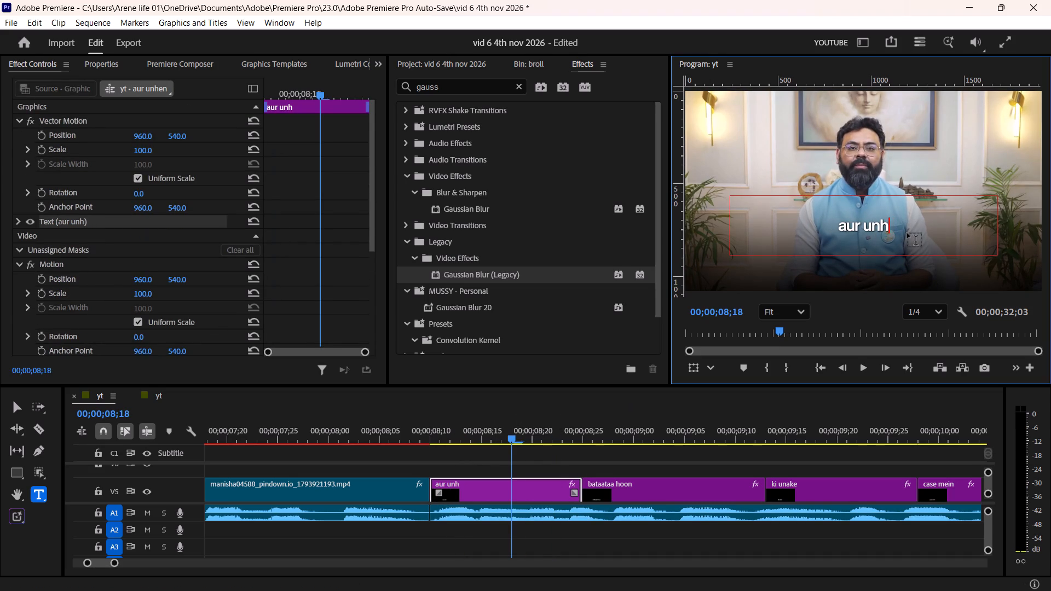
{"action": "key", "text": "e"}
{"action": "left_click", "coordinate": [543, 470]}
Play on to the "bataataa hoon" caption and correct its text to "batata hoon".
{"action": "key", "text": "space"}
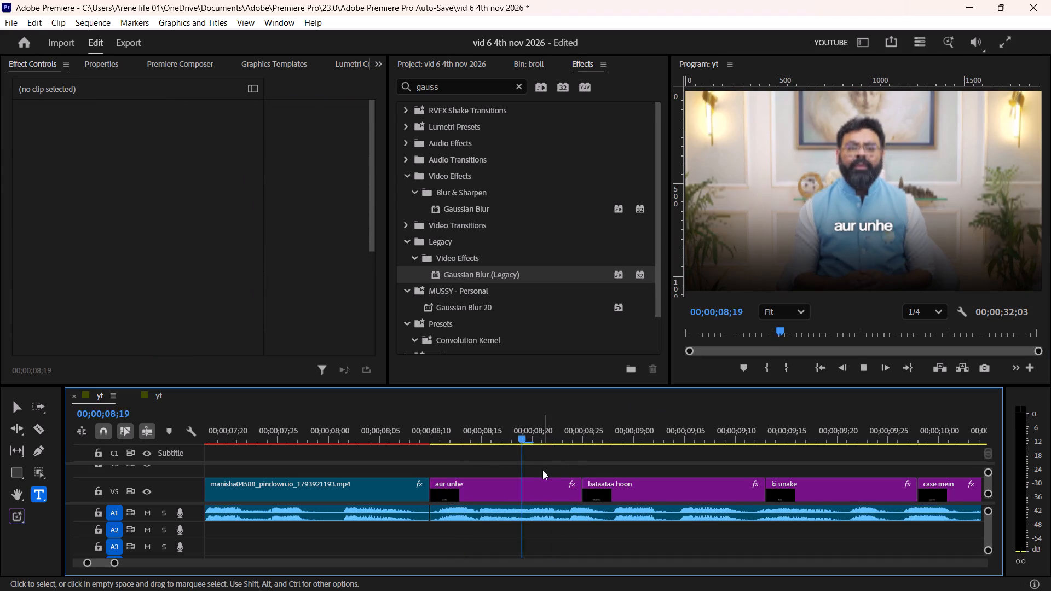
{"action": "scroll", "coordinate": [541, 471], "scroll_direction": "down", "scroll_amount": 4}
{"action": "key", "text": "space"}
{"action": "left_click", "coordinate": [555, 486]}
{"action": "left_click", "coordinate": [603, 493]}
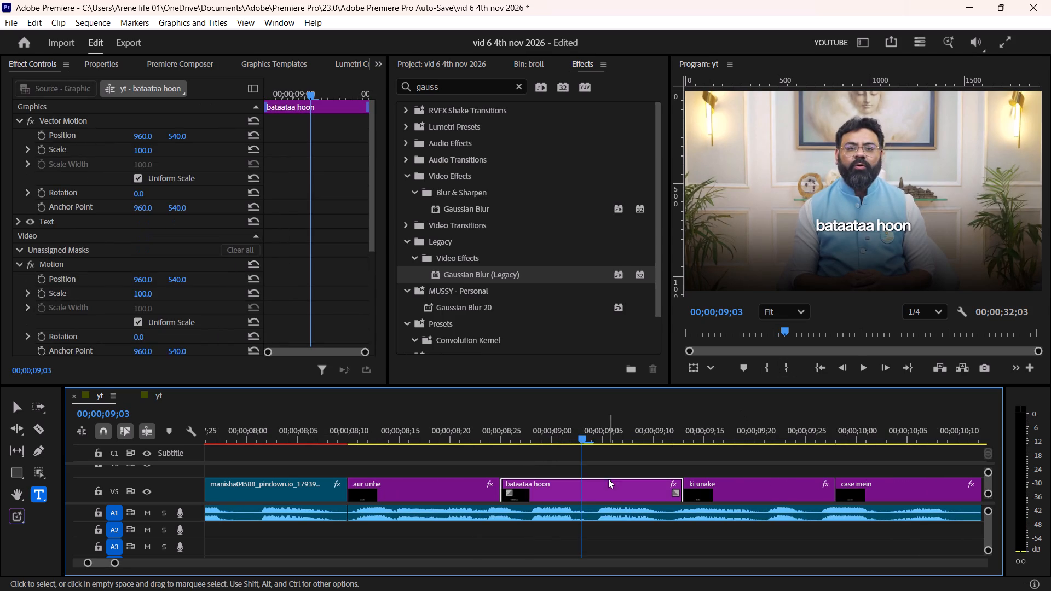
{"action": "left_click", "coordinate": [847, 228]}
{"action": "key", "text": "BackSpace"}
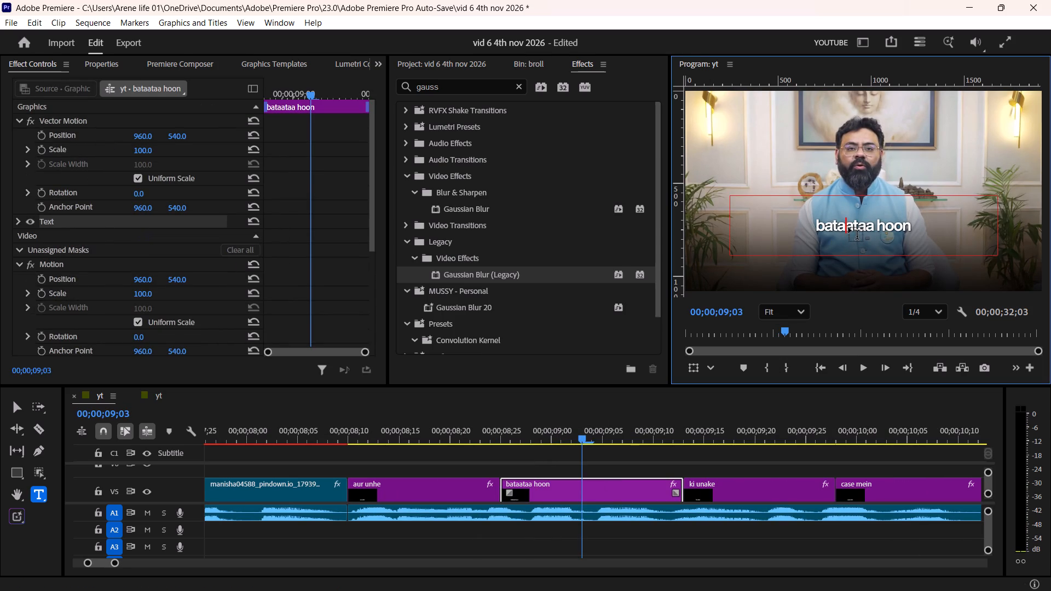
{"action": "key", "text": "Right"}
{"action": "key", "text": "Right"}
{"action": "key", "text": "Right"}
{"action": "key", "text": "Right"}
{"action": "key", "text": "BackSpace"}
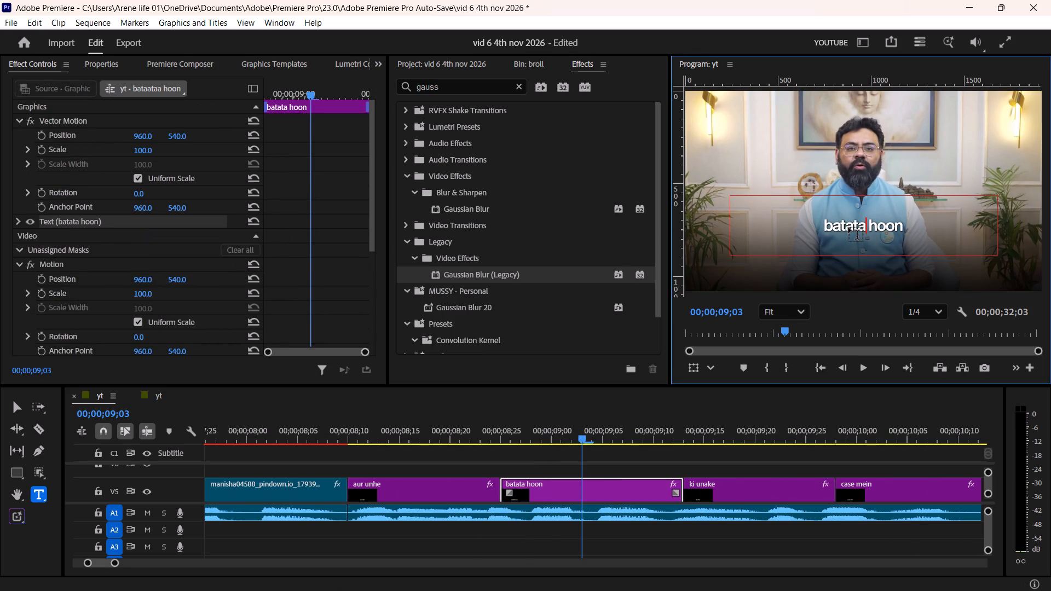
{"action": "left_click", "coordinate": [606, 466]}
Play on to the "ki unake" caption and correct its text to "ki unke".
{"action": "key", "text": "space"}
{"action": "scroll", "coordinate": [607, 466], "scroll_direction": "down", "scroll_amount": 4}
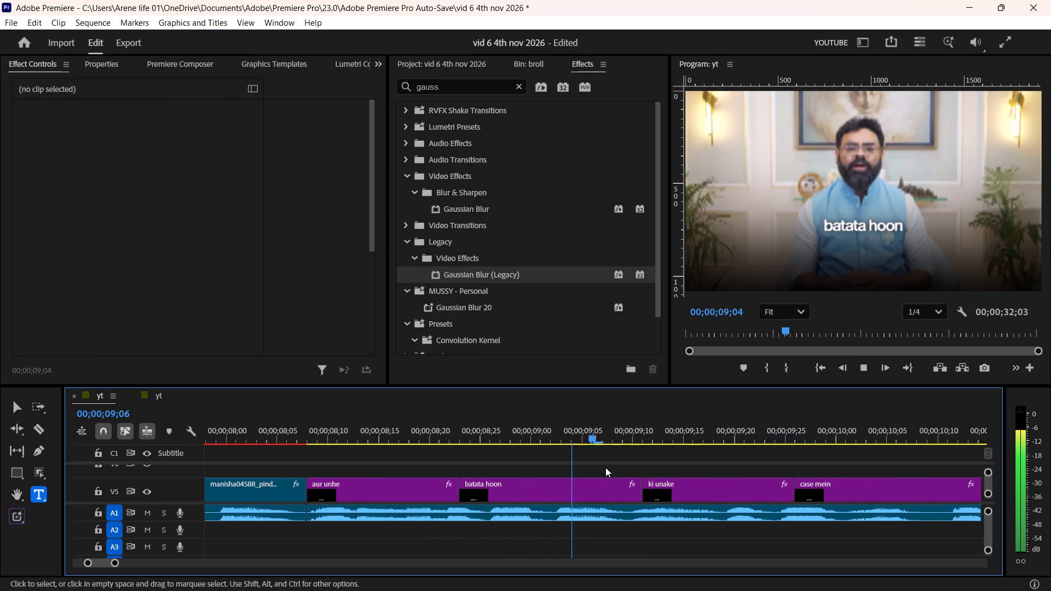
{"action": "key", "text": "space"}
{"action": "scroll", "coordinate": [591, 473], "scroll_direction": "down", "scroll_amount": 5}
{"action": "left_click", "coordinate": [629, 483]}
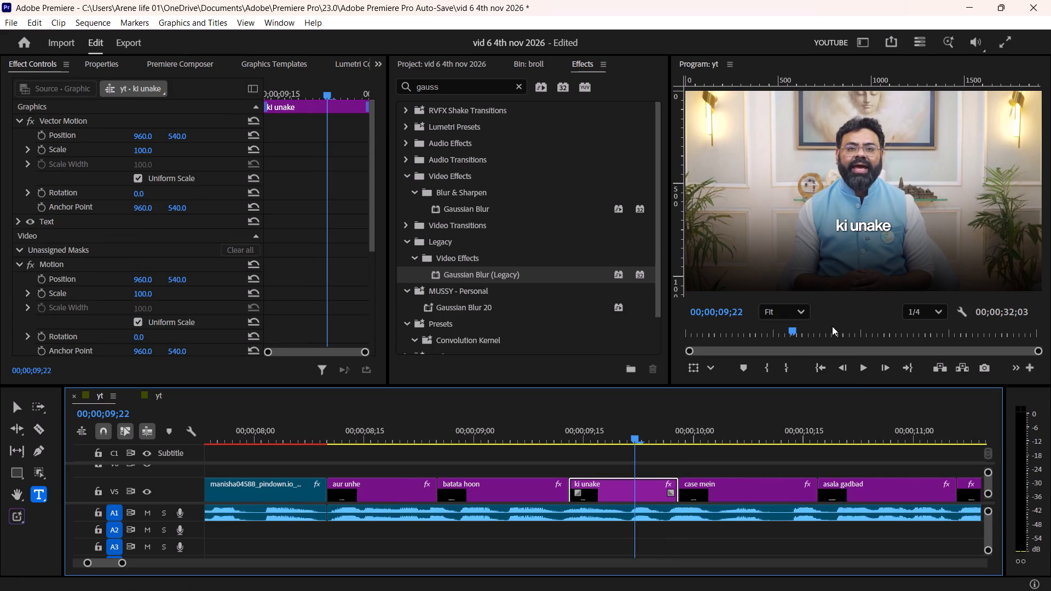
{"action": "left_click", "coordinate": [873, 228]}
{"action": "key", "text": "BackSpace"}
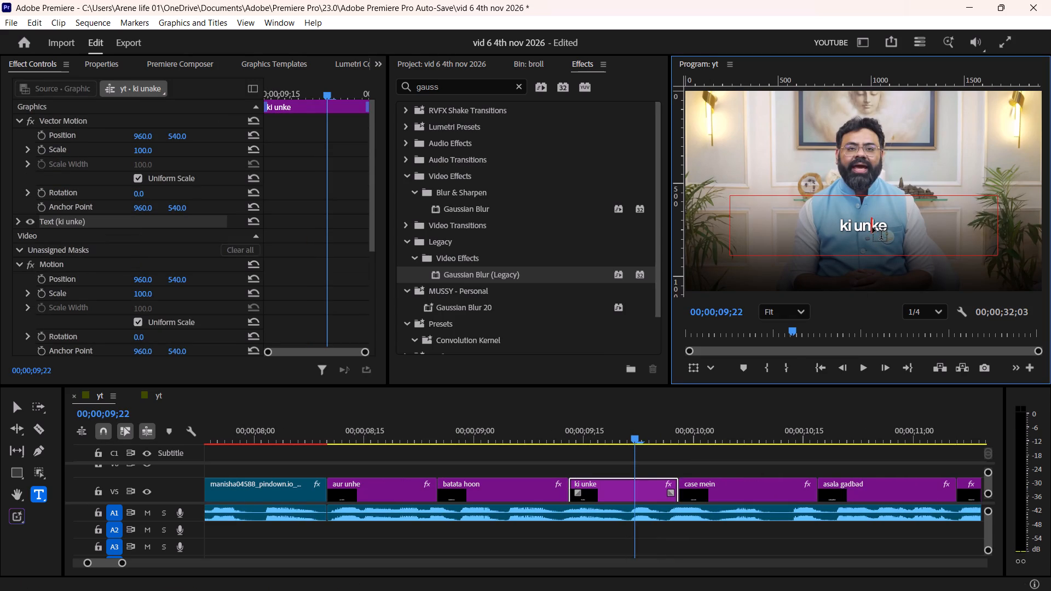
{"action": "left_click", "coordinate": [642, 467]}
Play on to the "asala gadbad" caption and correct its text to "asal gadbad".
{"action": "key", "text": "space"}
{"action": "scroll", "coordinate": [643, 467], "scroll_direction": "down", "scroll_amount": 5}
{"action": "key", "text": "space"}
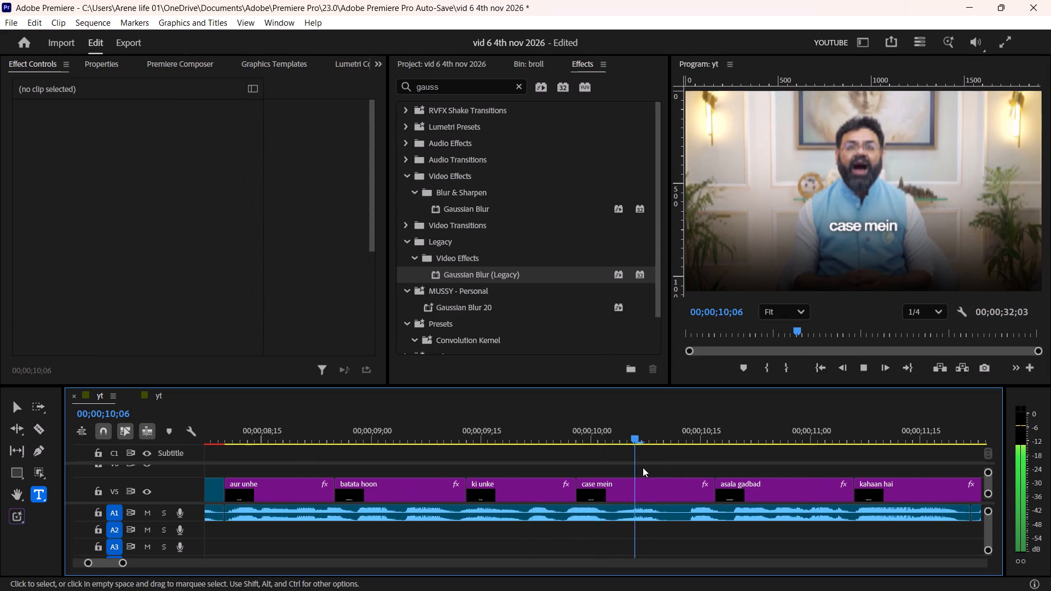
{"action": "scroll", "coordinate": [644, 468], "scroll_direction": "down", "scroll_amount": 8, "text": "alt"}
{"action": "scroll", "coordinate": [634, 468], "scroll_direction": "down", "scroll_amount": 1}
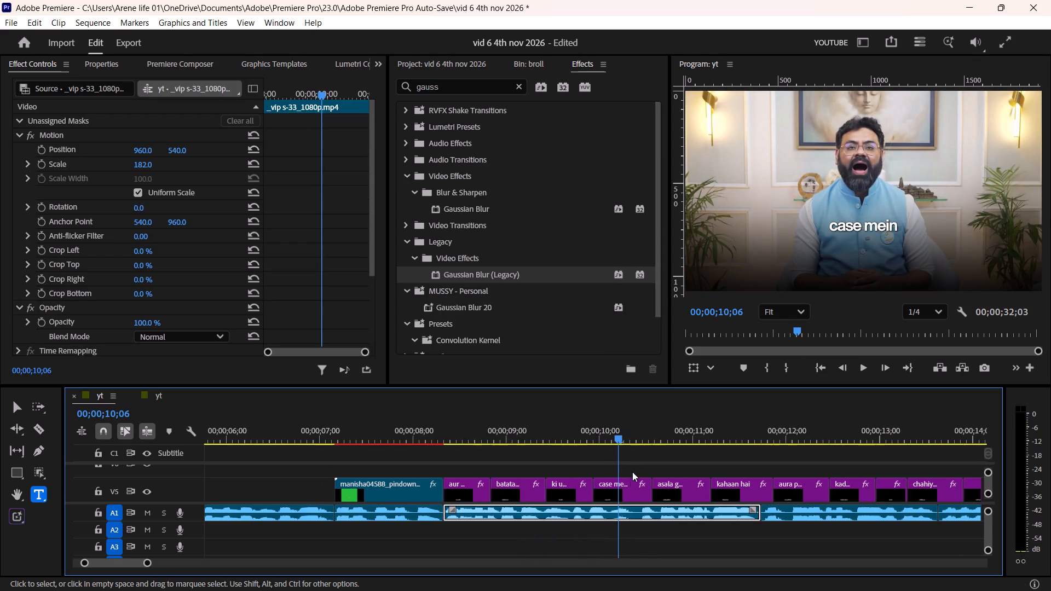
{"action": "key", "text": "space"}
{"action": "scroll", "coordinate": [625, 490], "scroll_direction": "down", "scroll_amount": 5, "text": "alt"}
{"action": "key", "text": "space"}
{"action": "scroll", "coordinate": [623, 492], "scroll_direction": "down", "scroll_amount": 3}
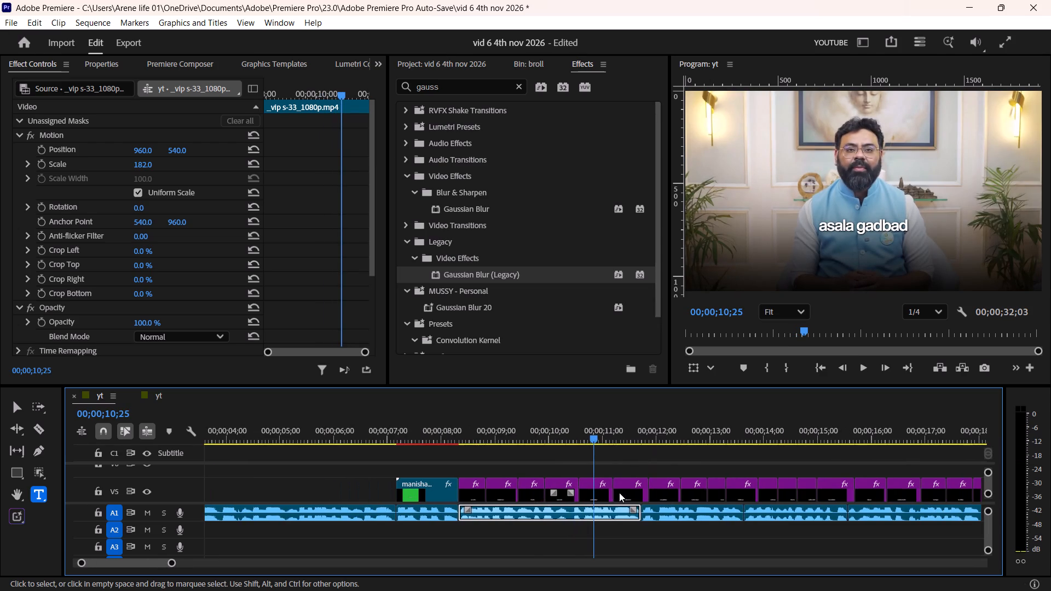
{"action": "scroll", "coordinate": [603, 493], "scroll_direction": "up", "scroll_amount": 4, "text": "alt"}
{"action": "left_click", "coordinate": [599, 493]}
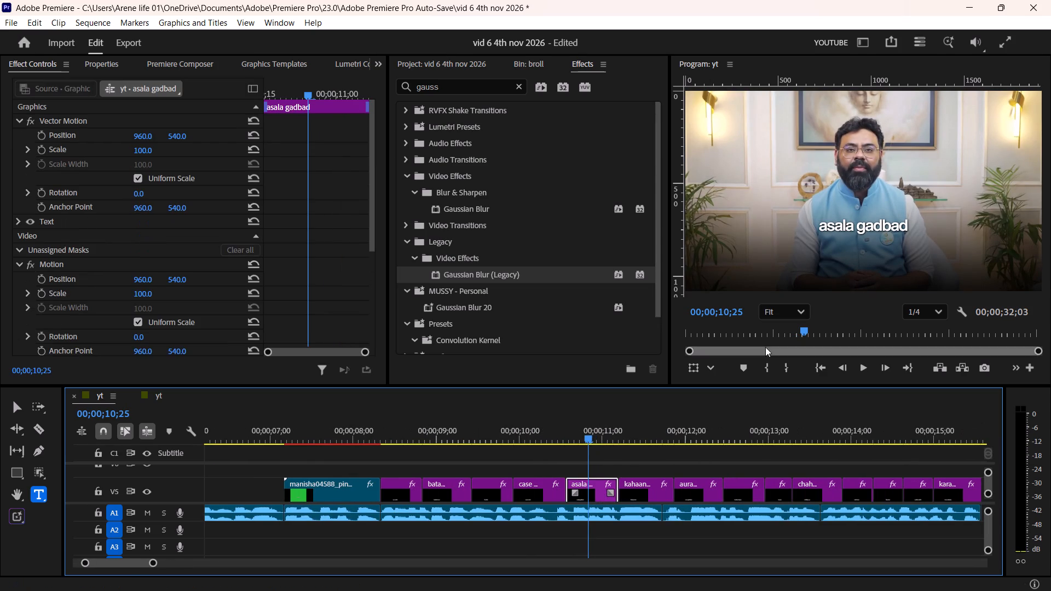
{"action": "left_click", "coordinate": [856, 228]}
{"action": "key", "text": "Left"}
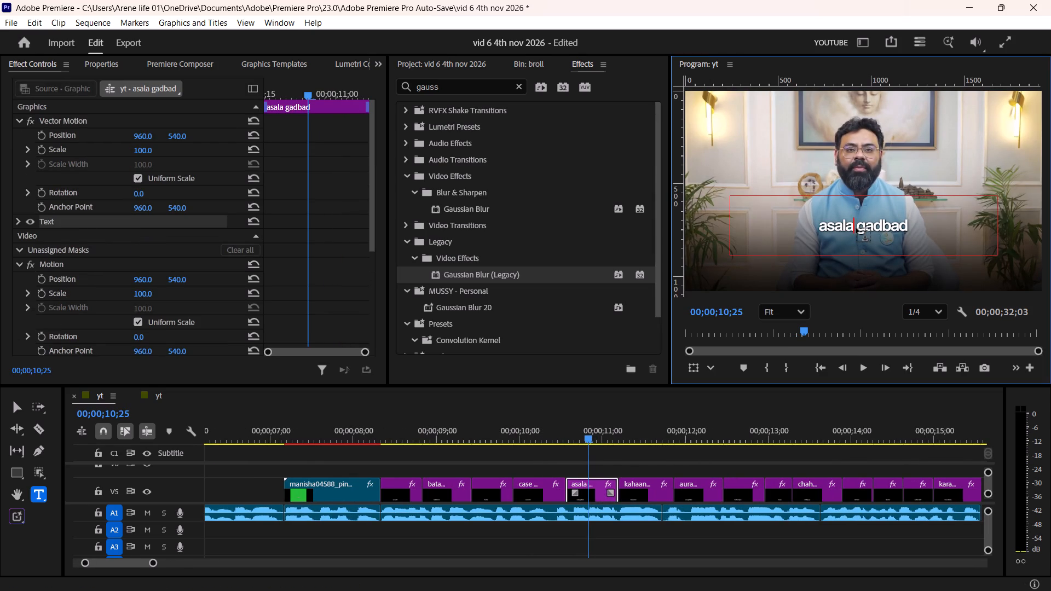
{"action": "key", "text": "BackSpace"}
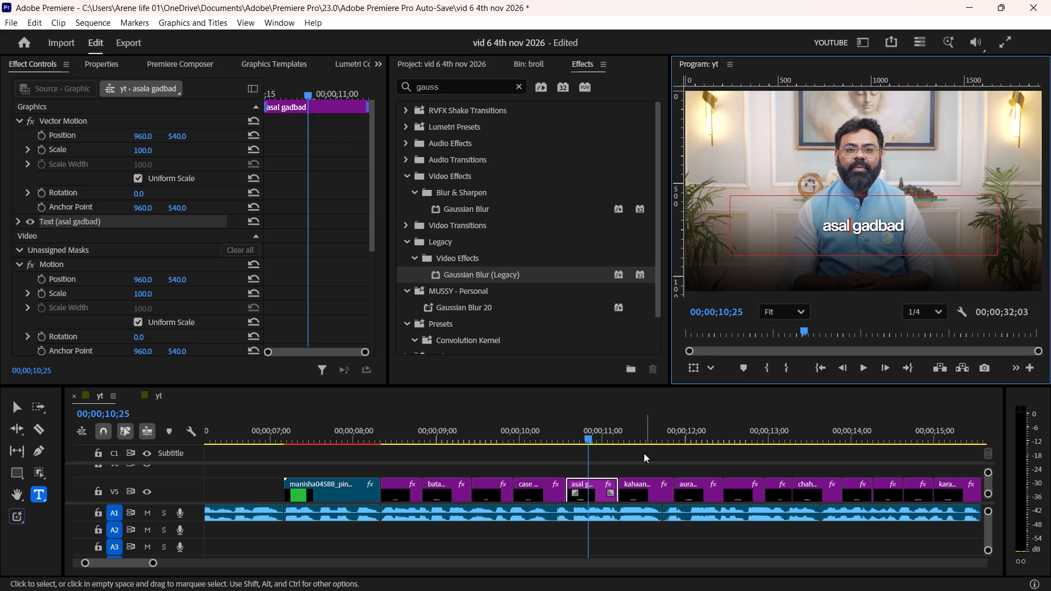
Play on to the "kahaan hai" caption and trim its end back to the cut in the speech clip.
{"action": "left_click", "coordinate": [626, 465]}
{"action": "key", "text": "space"}
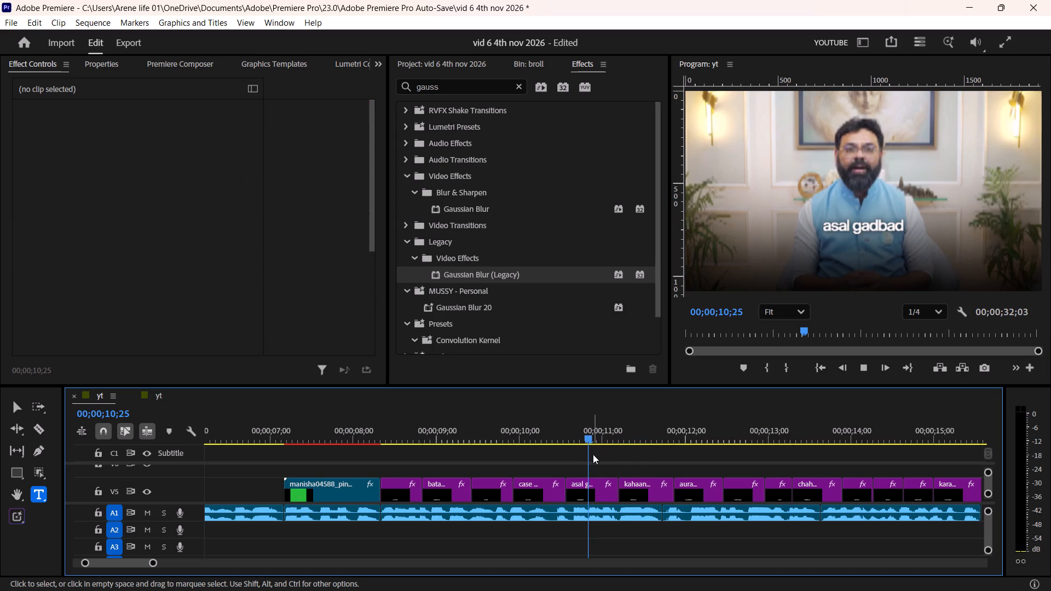
{"action": "key", "text": "space"}
{"action": "scroll", "coordinate": [593, 454], "scroll_direction": "down", "scroll_amount": 3, "text": "alt"}
{"action": "scroll", "coordinate": [593, 455], "scroll_direction": "up", "scroll_amount": 10, "text": "alt"}
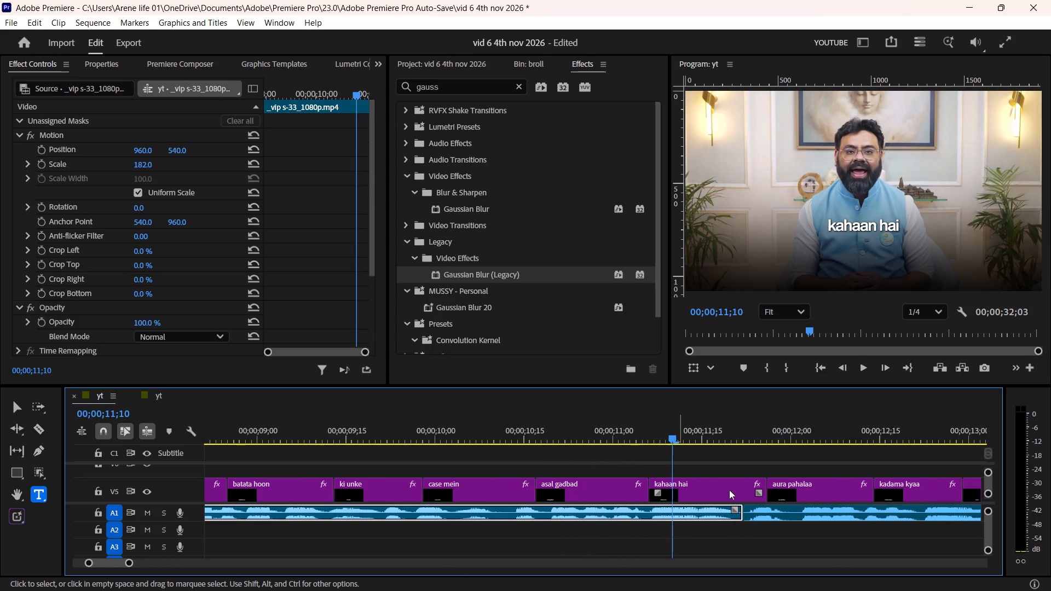
{"action": "left_click_drag", "start_coordinate": [763, 479], "coordinate": [736, 496]}
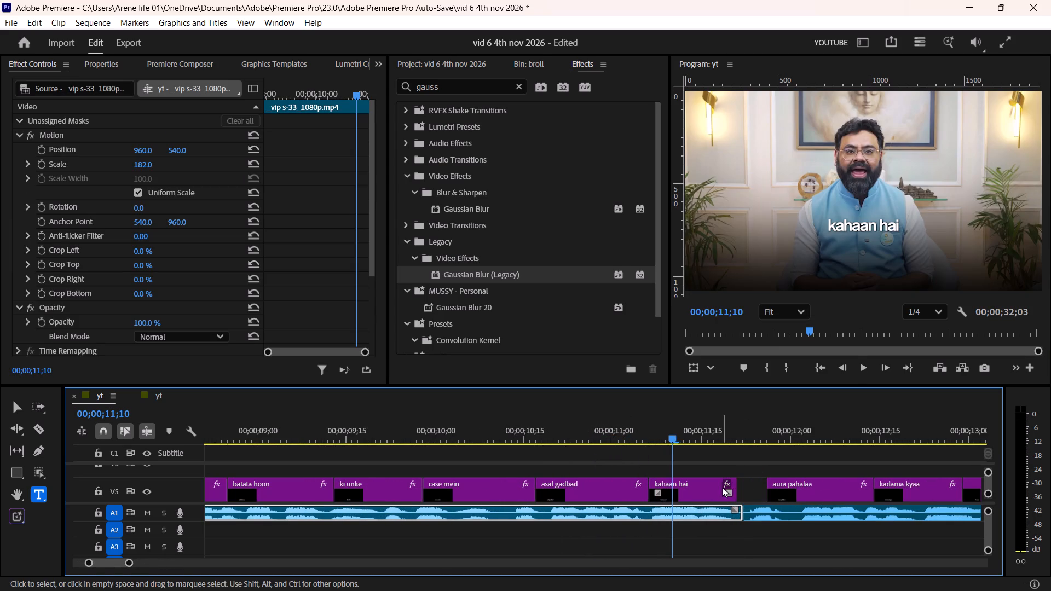
{"action": "left_click_drag", "start_coordinate": [738, 485], "coordinate": [744, 485]}
Correct the "kahaan hai" caption text to "kahan hai".
{"action": "left_click", "coordinate": [719, 487]}
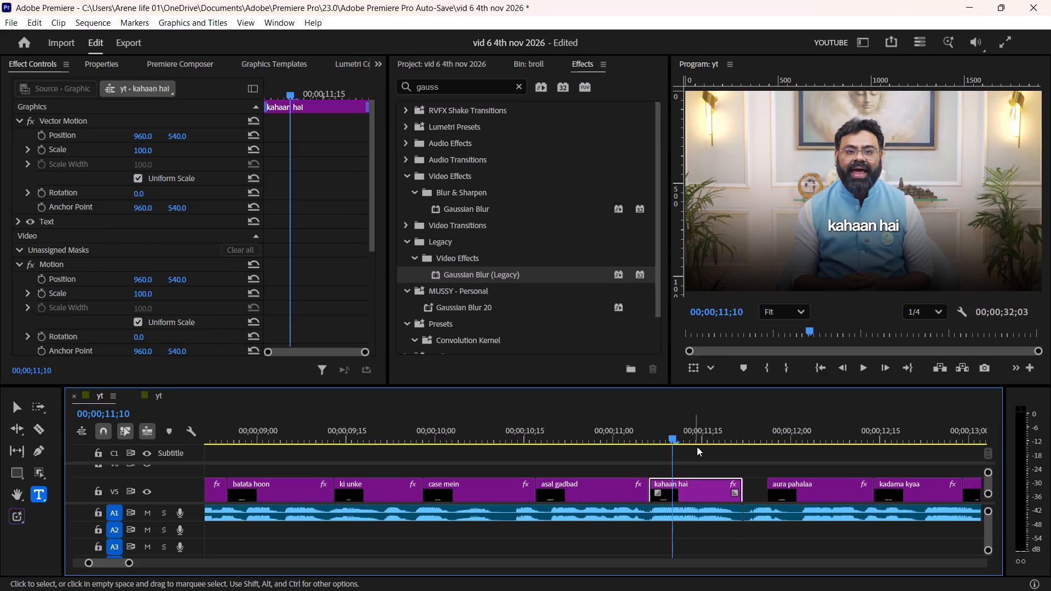
{"action": "left_click", "coordinate": [864, 227]}
{"action": "key", "text": "BackSpace"}
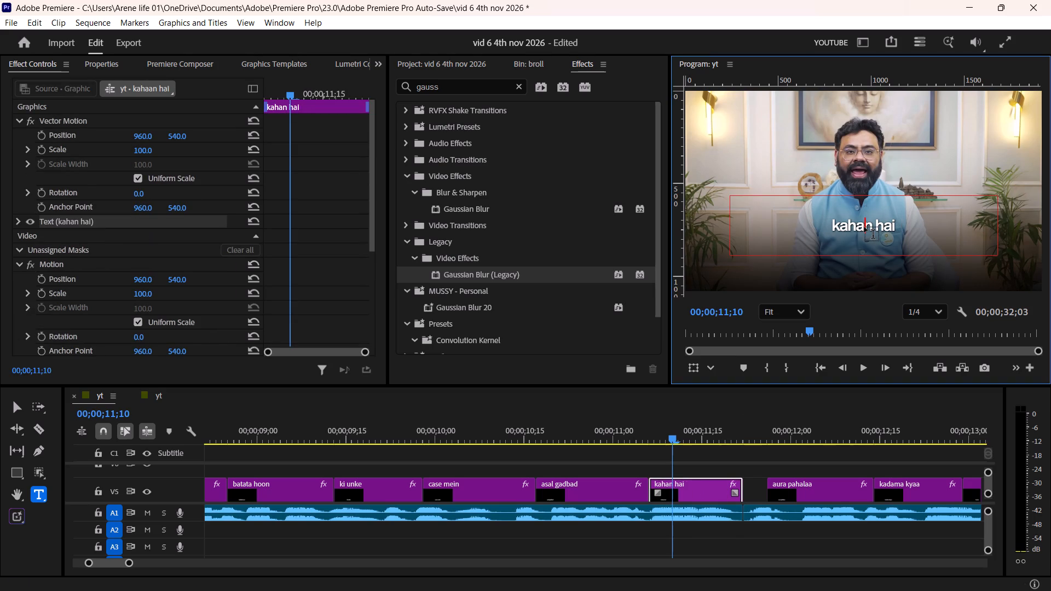
Apply the Bounce Up (MUSSY) preset to the six captions from "aur unhe" to "kahan hai".
{"action": "scroll", "coordinate": [668, 472], "scroll_direction": "down", "scroll_amount": 5, "text": "alt"}
{"action": "scroll", "coordinate": [659, 474], "scroll_direction": "up", "scroll_amount": 2}
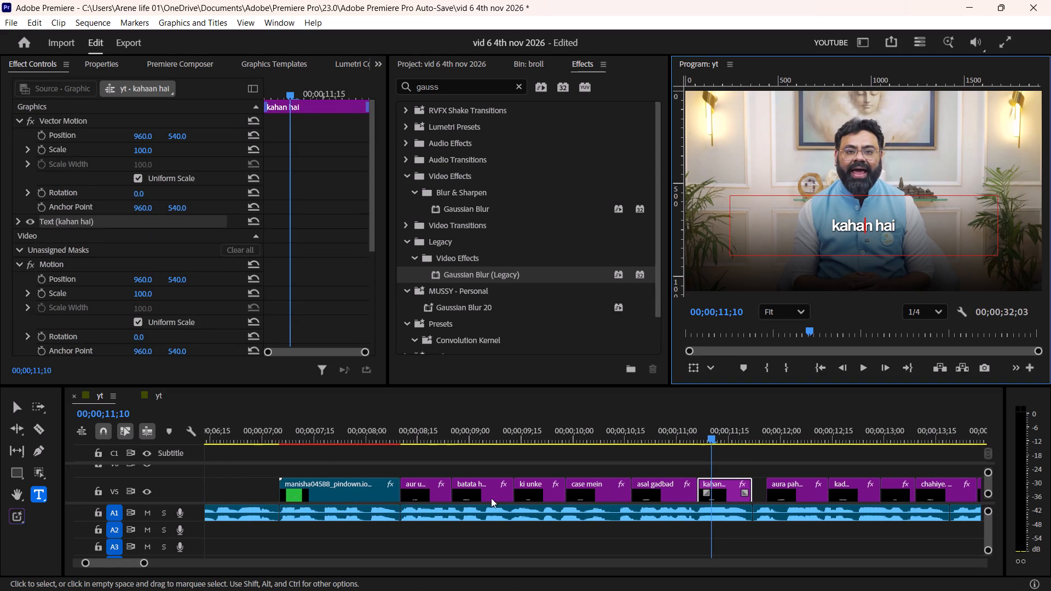
{"action": "left_click_drag", "start_coordinate": [434, 469], "coordinate": [719, 486]}
{"action": "left_click_drag", "start_coordinate": [459, 84], "coordinate": [425, 94]}
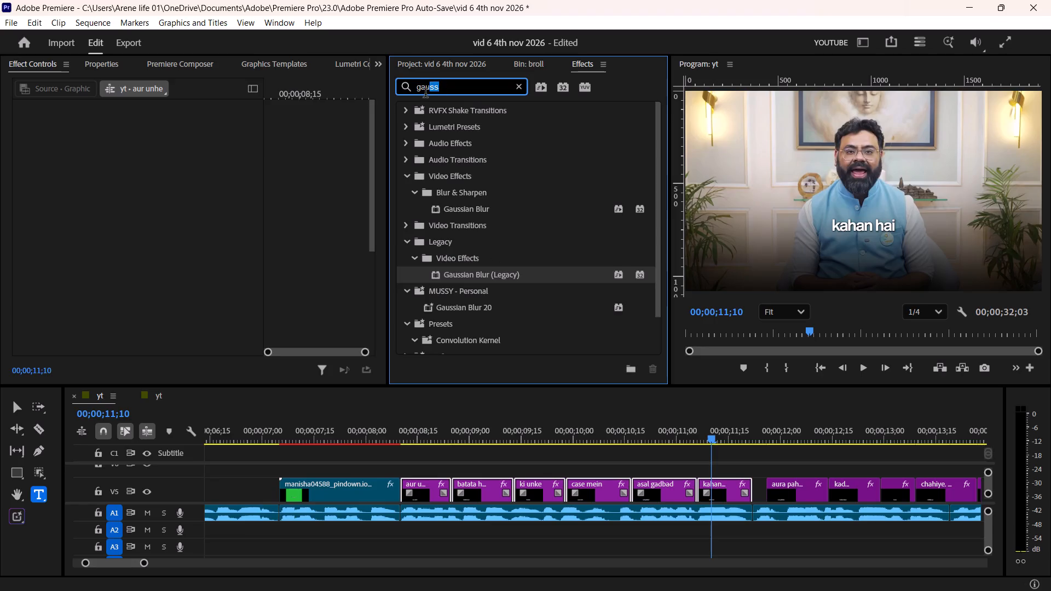
{"action": "left_click_drag", "start_coordinate": [425, 94], "coordinate": [405, 96]}
{"action": "type", "text": "bounce"}
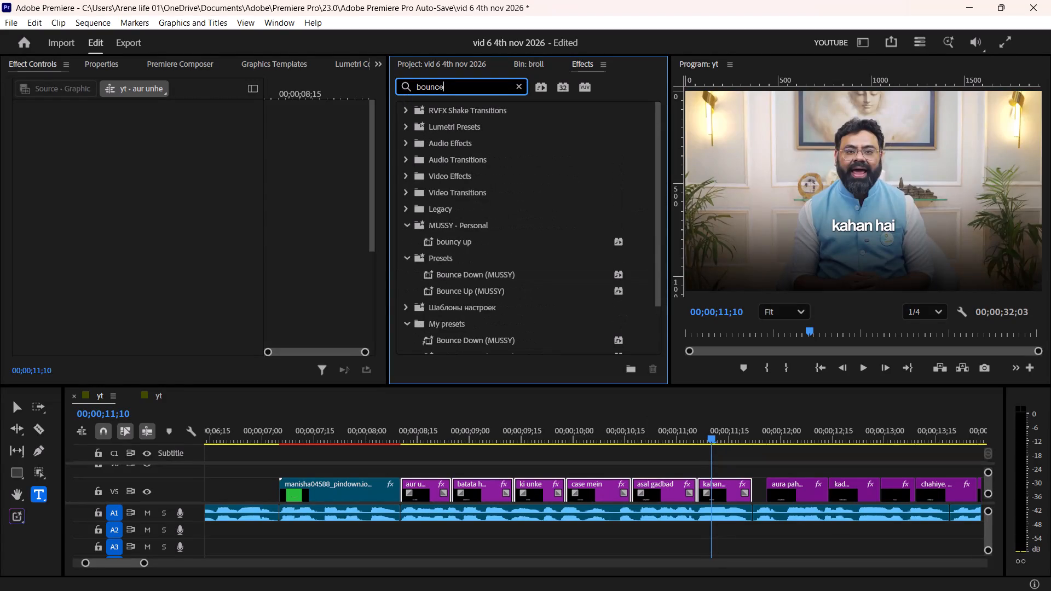
{"action": "left_click_drag", "start_coordinate": [476, 273], "coordinate": [492, 489]}
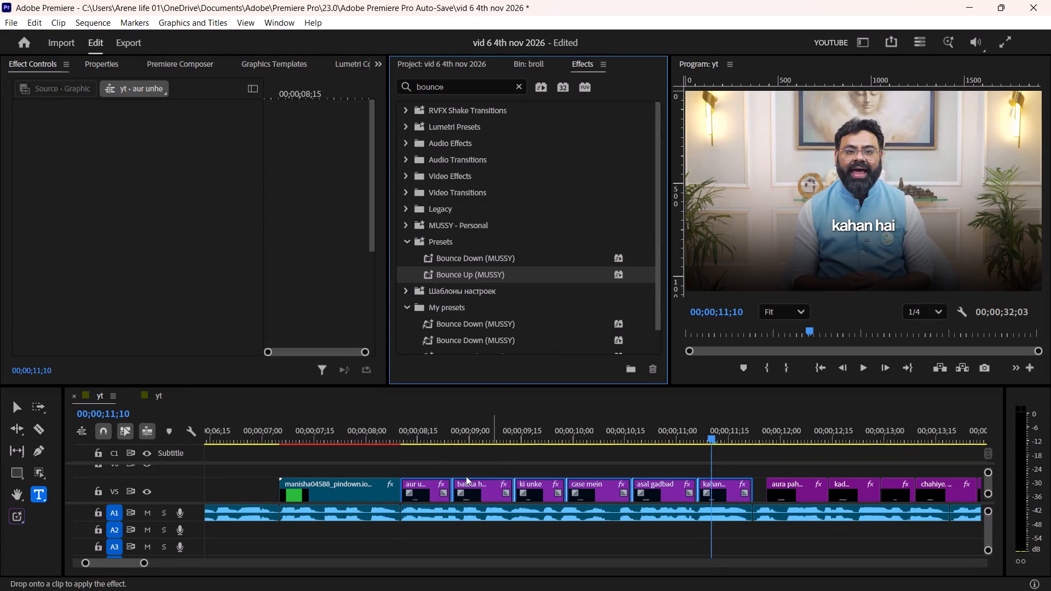
Save the project and play back from just before the eye clip to check the bouncing captions.
{"action": "left_click", "coordinate": [391, 425]}
{"action": "key", "text": "ctrl+s"}
{"action": "key", "text": "space"}
{"action": "scroll", "coordinate": [409, 486], "scroll_direction": "down", "scroll_amount": 3, "text": "alt"}
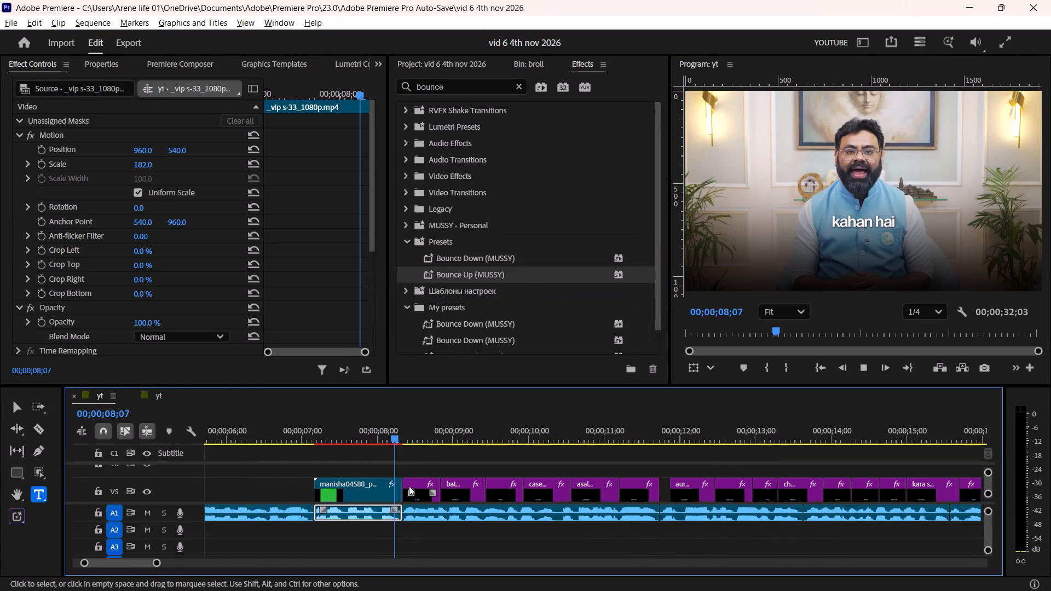
{"action": "key", "text": "space"}
{"action": "left_click", "coordinate": [299, 437]}
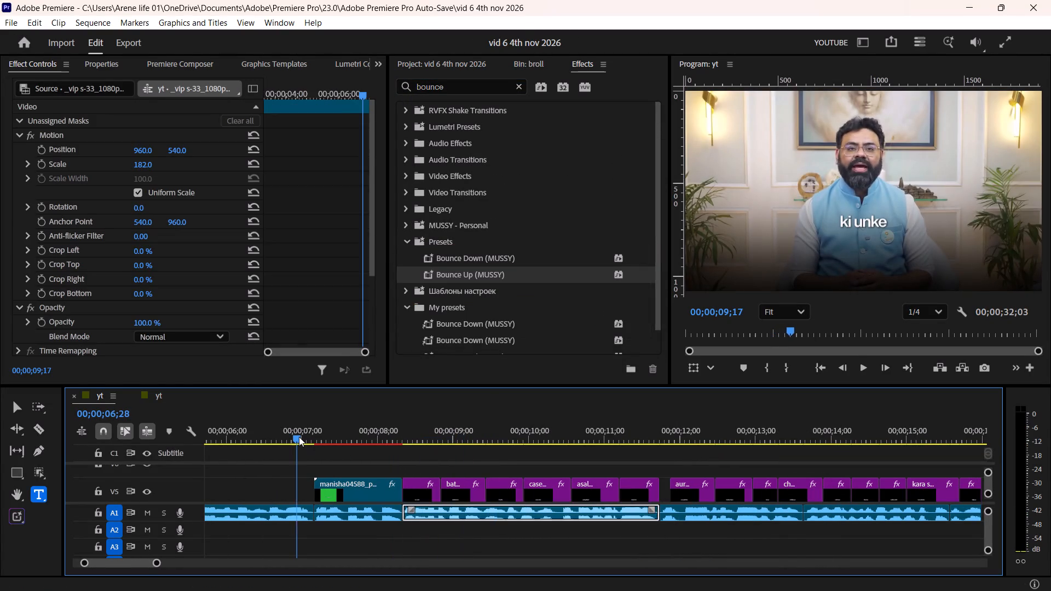
{"action": "key", "text": "ctrl+s"}
{"action": "key", "text": "space"}
{"action": "scroll", "coordinate": [335, 467], "scroll_direction": "up", "scroll_amount": 2, "text": "alt"}
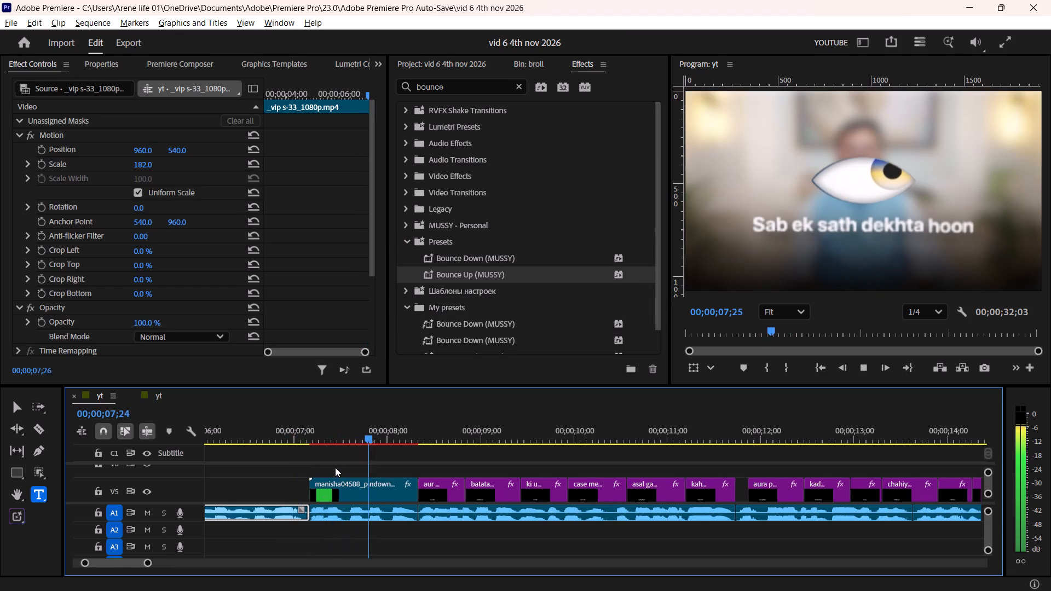
{"action": "scroll", "coordinate": [335, 467], "scroll_direction": "down", "scroll_amount": 3, "text": "alt"}
{"action": "scroll", "coordinate": [335, 467], "scroll_direction": "down", "scroll_amount": 3}
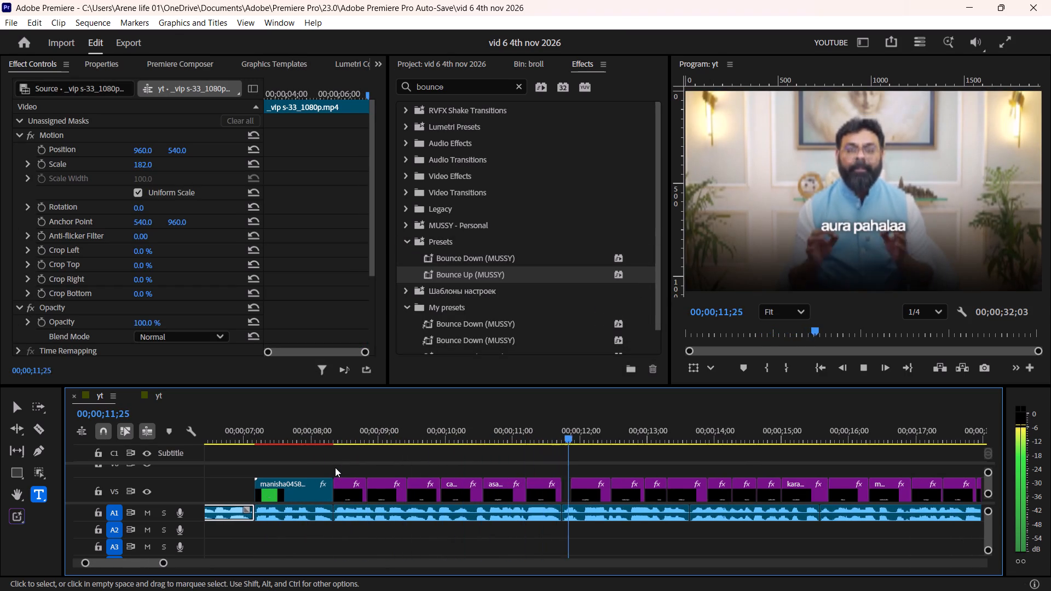
Play on through the "aura pahalaa" to "chahiye. ye" captions to review the speech, and save the project.
{"action": "scroll", "coordinate": [335, 467], "scroll_direction": "down", "scroll_amount": 3}
{"action": "key", "text": "space"}
{"action": "key", "text": "space"}
{"action": "scroll", "coordinate": [471, 481], "scroll_direction": "down", "scroll_amount": 8, "text": "alt"}
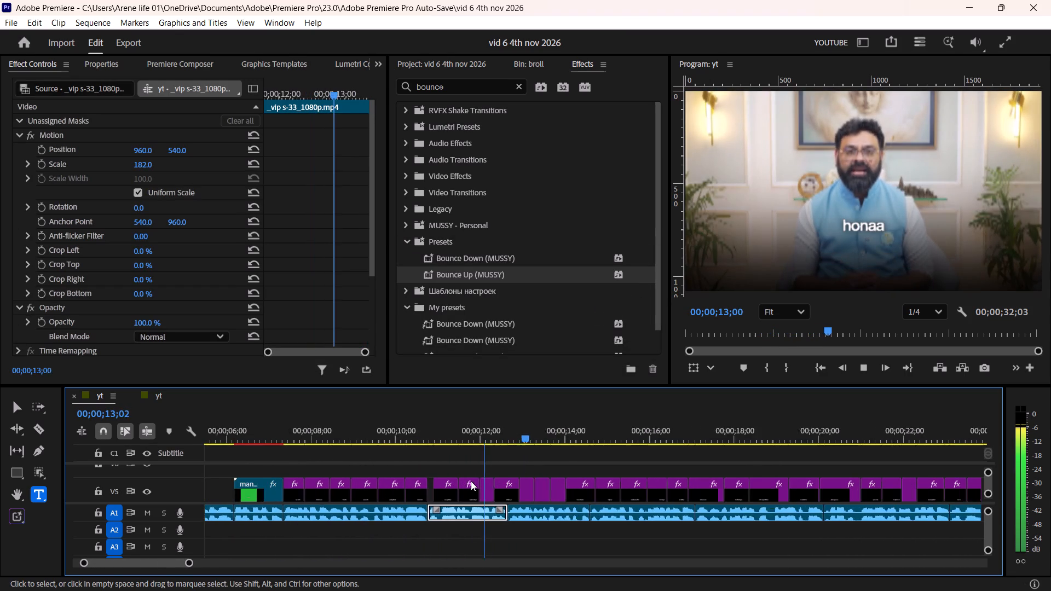
{"action": "key", "text": "space"}
{"action": "key", "text": "ctrl+s"}
{"action": "key", "text": "ctrl+s"}
Switch to Chrome and search Pinterest for "first step".
{"action": "key", "text": "alt+Tab"}
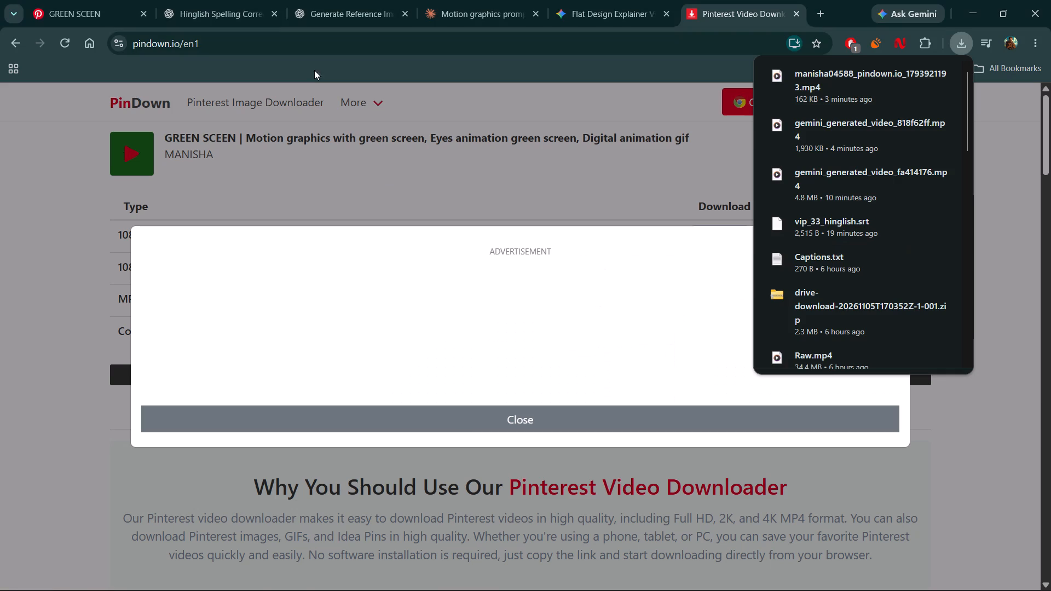
{"action": "left_click", "coordinate": [106, 0]}
{"action": "left_click", "coordinate": [218, 111]}
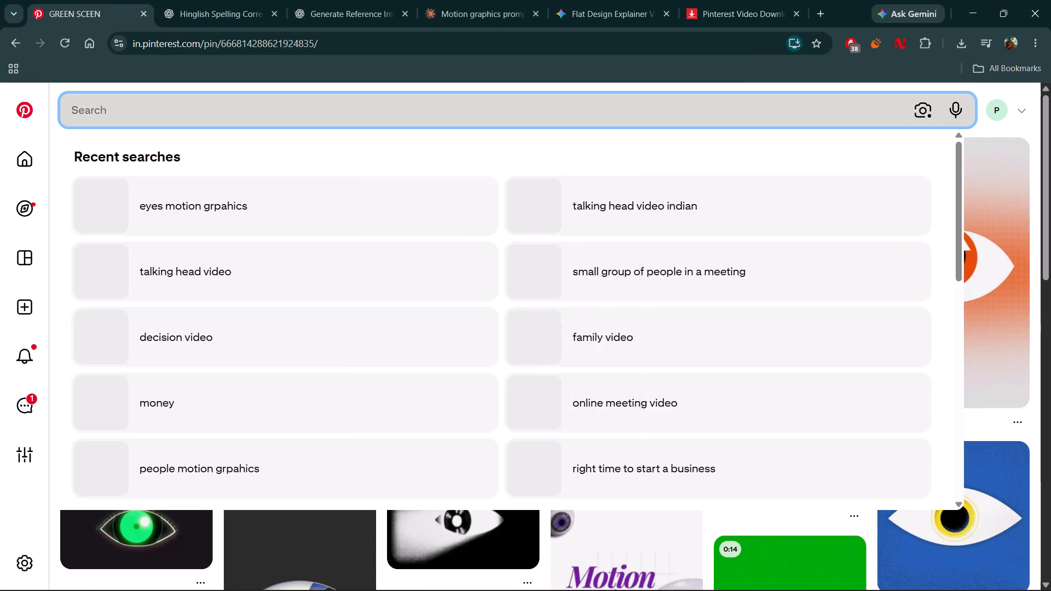